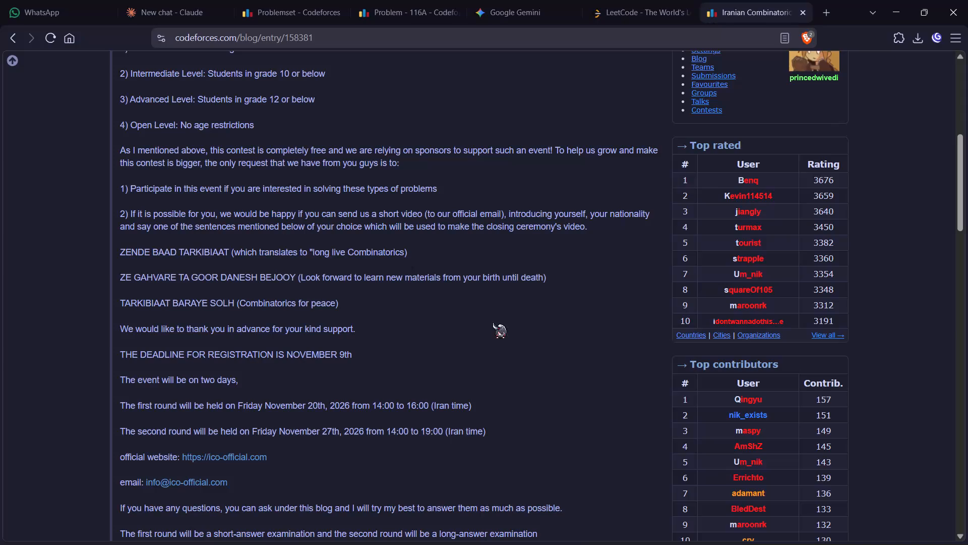
Read the Iranian Combinatorics Olympiad blog post, covering dates, qualification, registration instructions, rule changes and the comments.
scroll(493, 322, "down", 1)
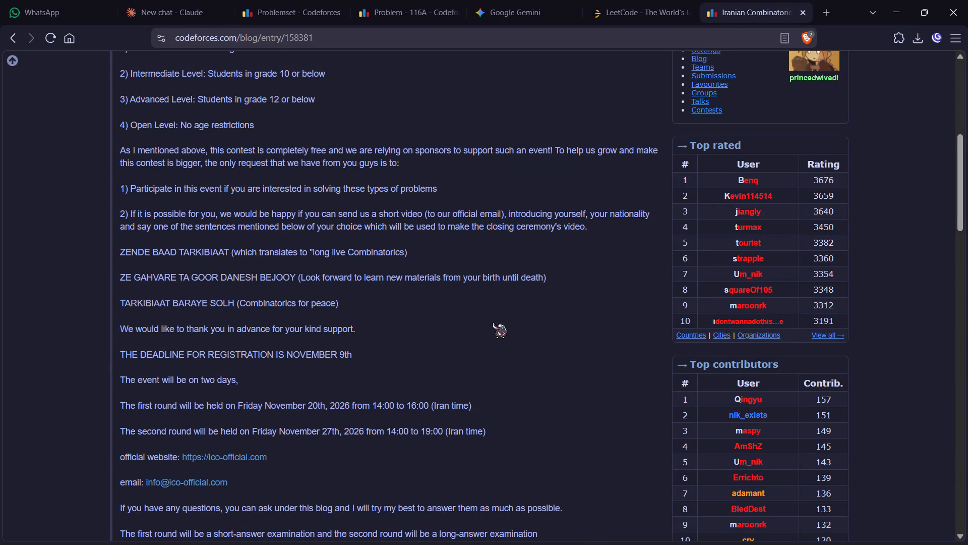
scroll(493, 322, "down", 2)
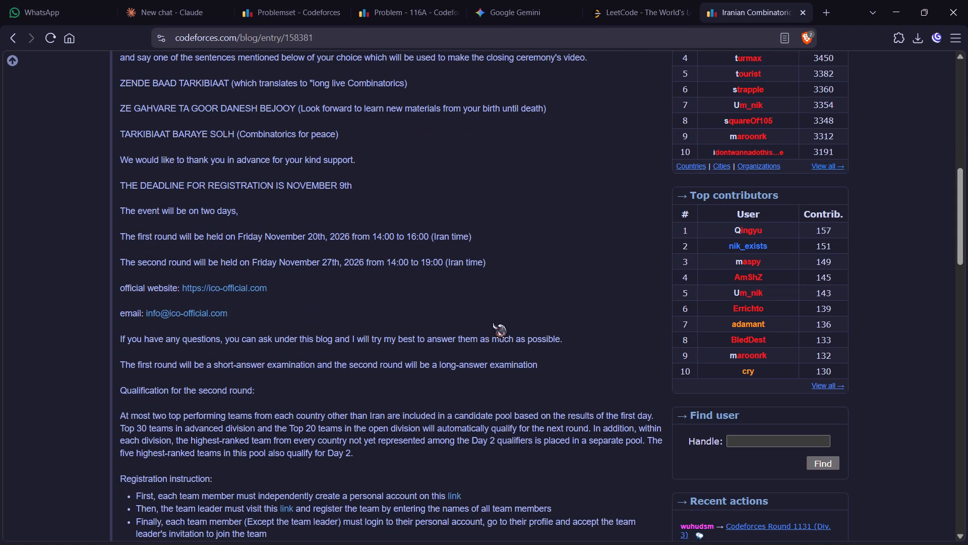
scroll(493, 322, "down", 4)
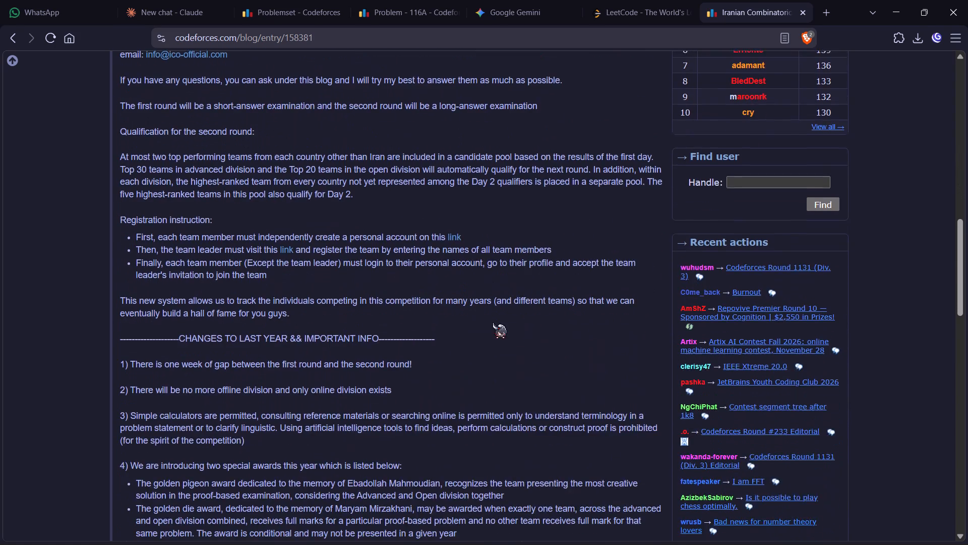
scroll(493, 322, "down", 3)
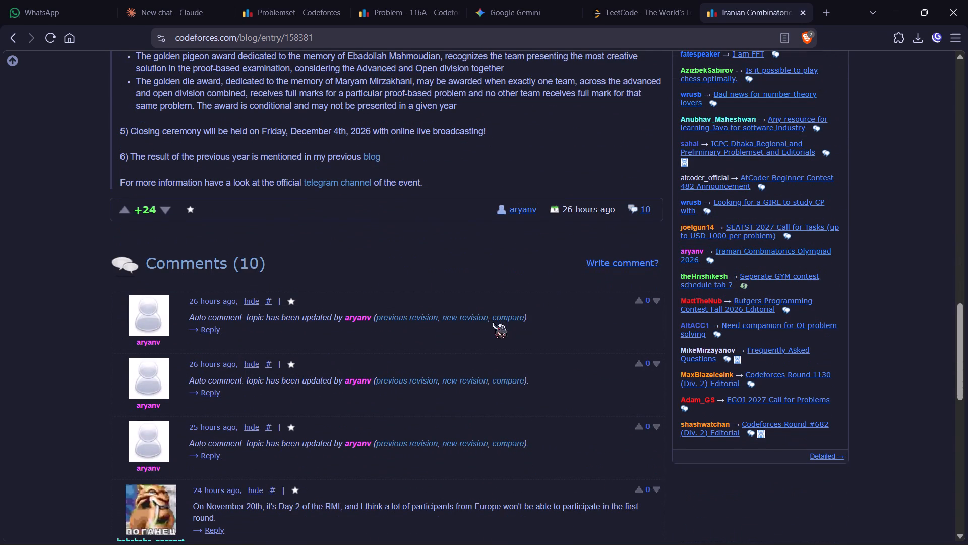
scroll(493, 322, "down", 6)
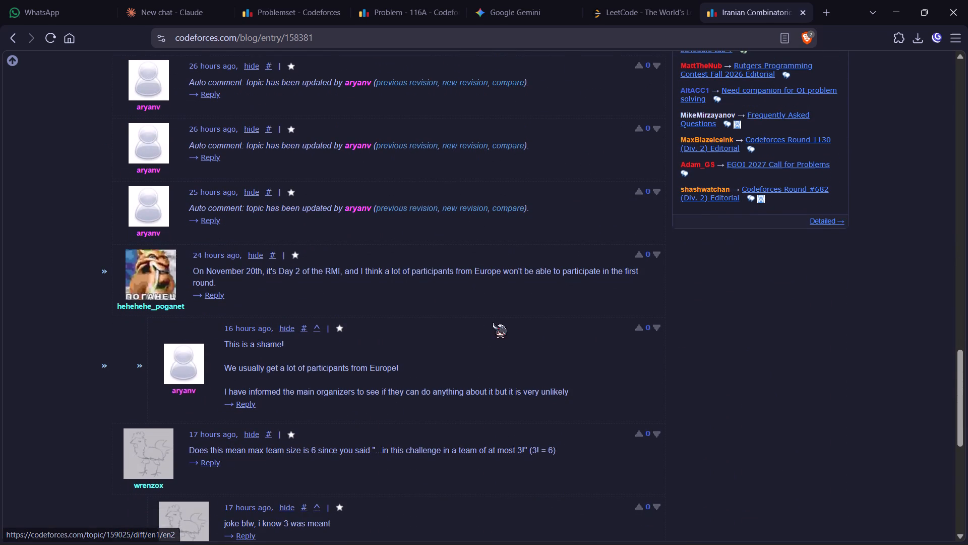
Search the web for usaco guide in a new tab and submit the bot verification.
left_click(828, 14)
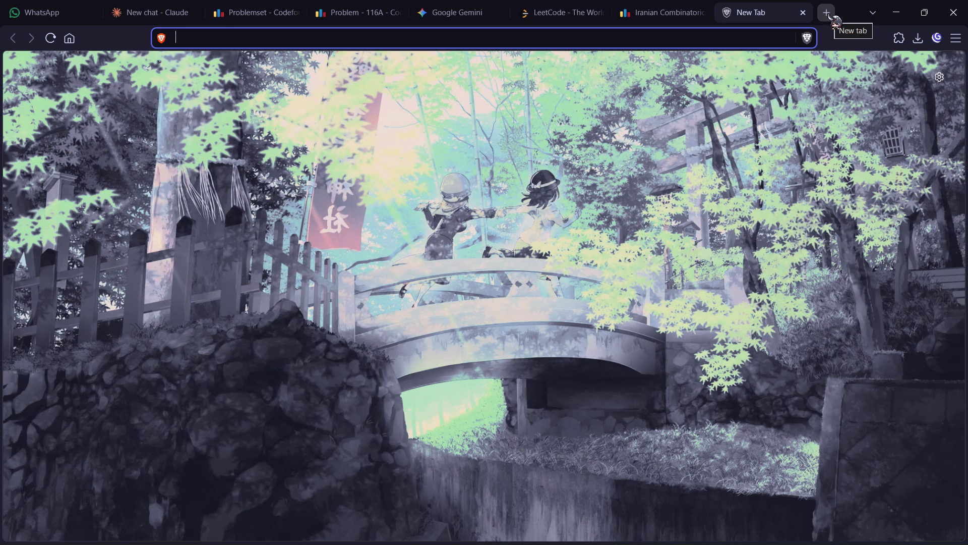
type("usac")
key("Down")
key("Return")
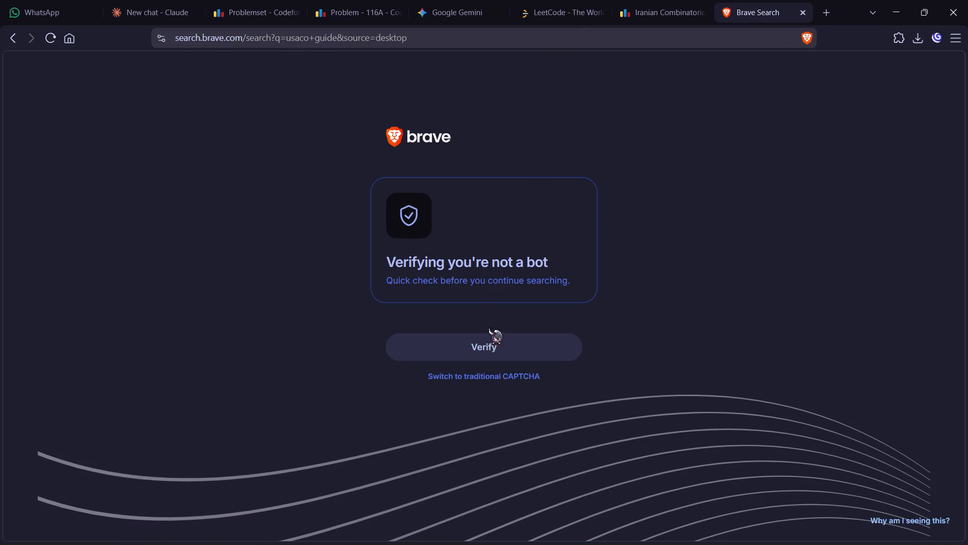
left_click(486, 357)
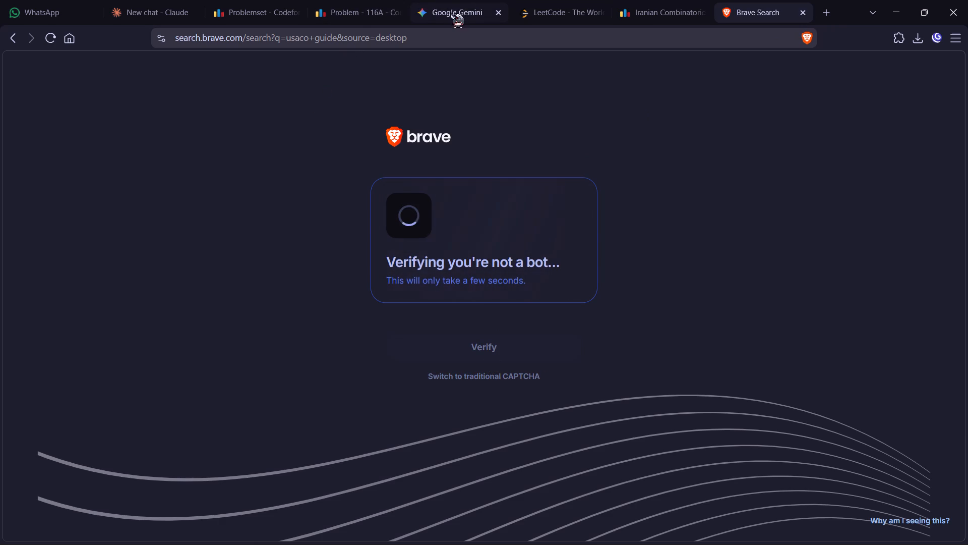
Open the account's own profile page on LeetCode to view its solving statistics.
left_click(525, 7)
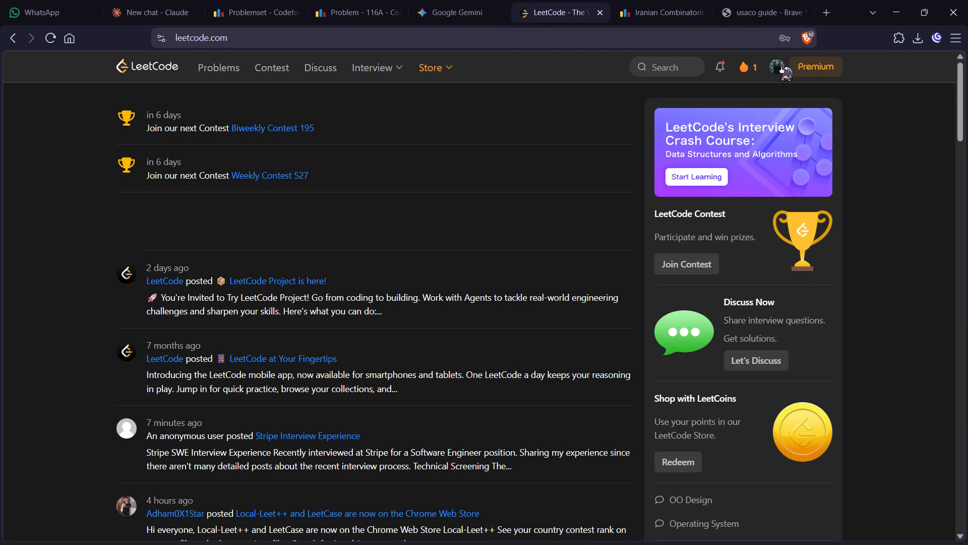
left_click(778, 66)
left_click(633, 128)
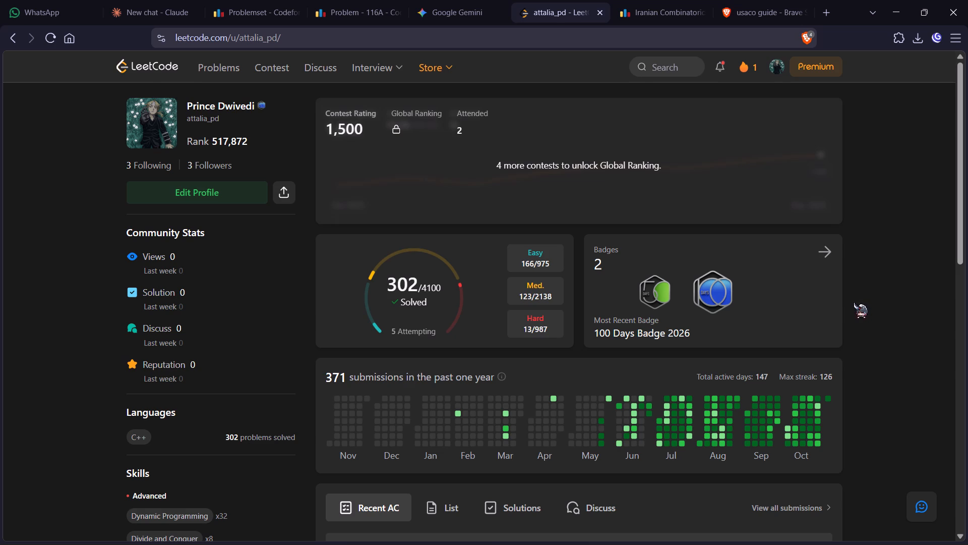
Close the LeetCode, Iranian Combinatorics, usaco guide, Gemini, Problem 116A and Claude tabs, keeping WhatsApp and the Codeforces problemset.
key("ctrl+w")
key("ctrl+w")
key("ctrl+w")
key("ctrl+w")
key("ctrl+w")
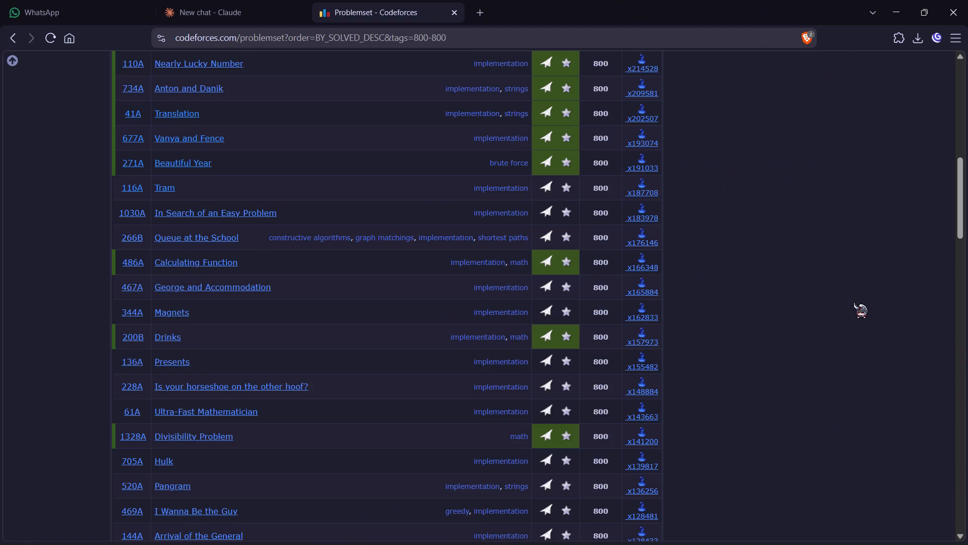
scroll(700, 252, "up", 20)
scroll(700, 252, "up", 4)
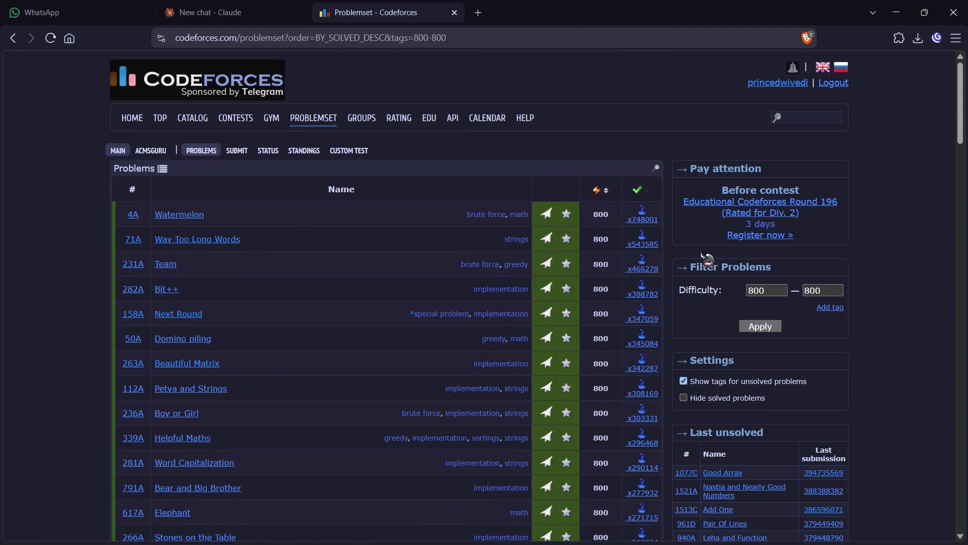
left_click(297, 11)
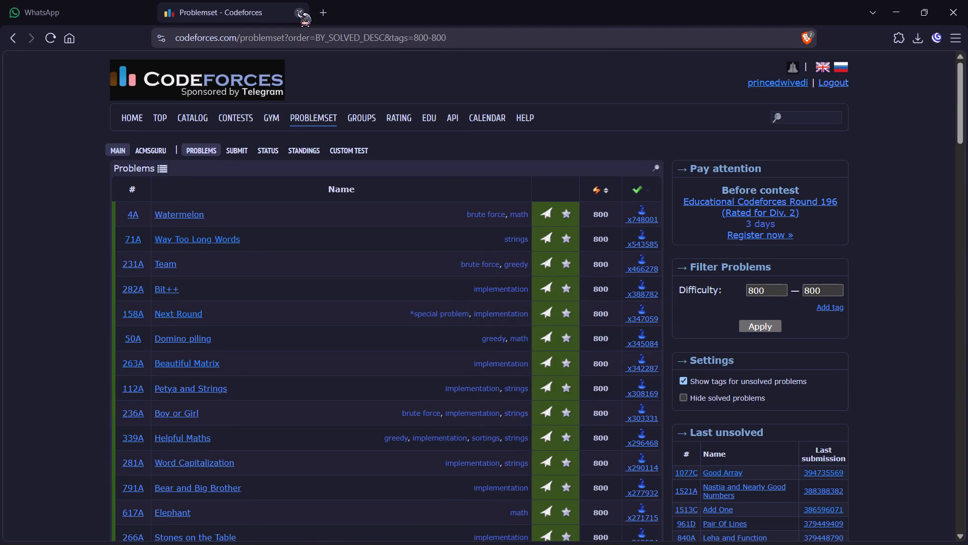
Minimize the browser and switch to Prince.docx in Word.
left_click(897, 1)
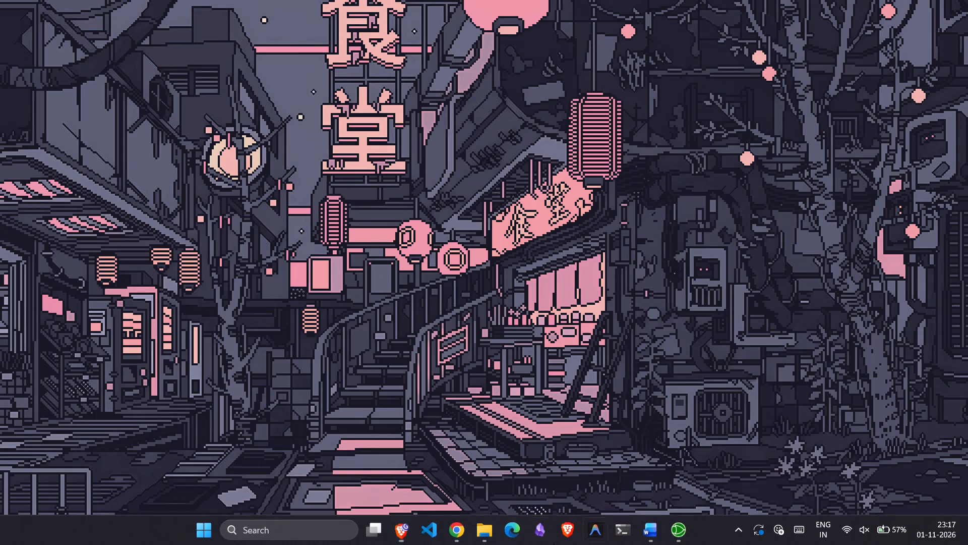
left_click(649, 534)
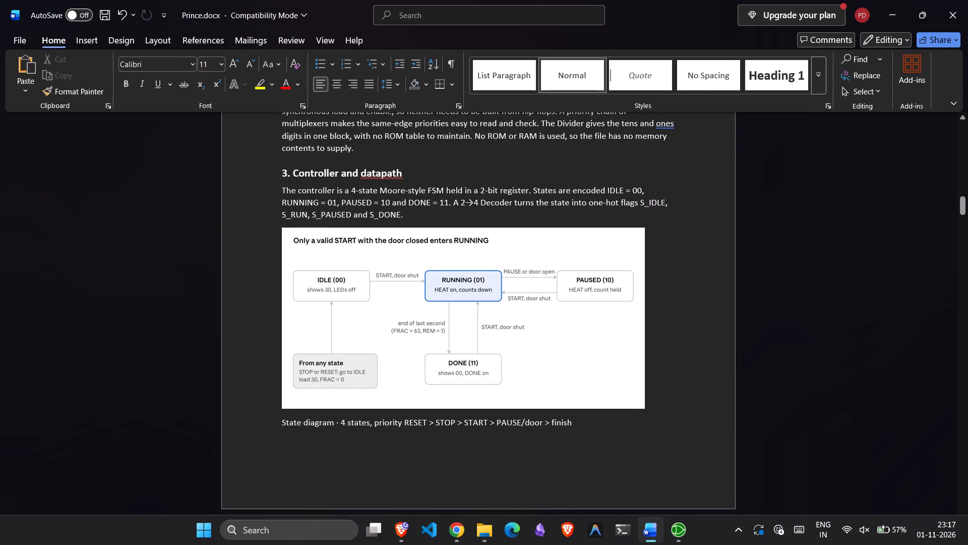
Review the Microwave Controller report's opening details table, problem overview, and Inputs and Outputs tables.
scroll(636, 263, "up", 20)
scroll(636, 263, "up", 12)
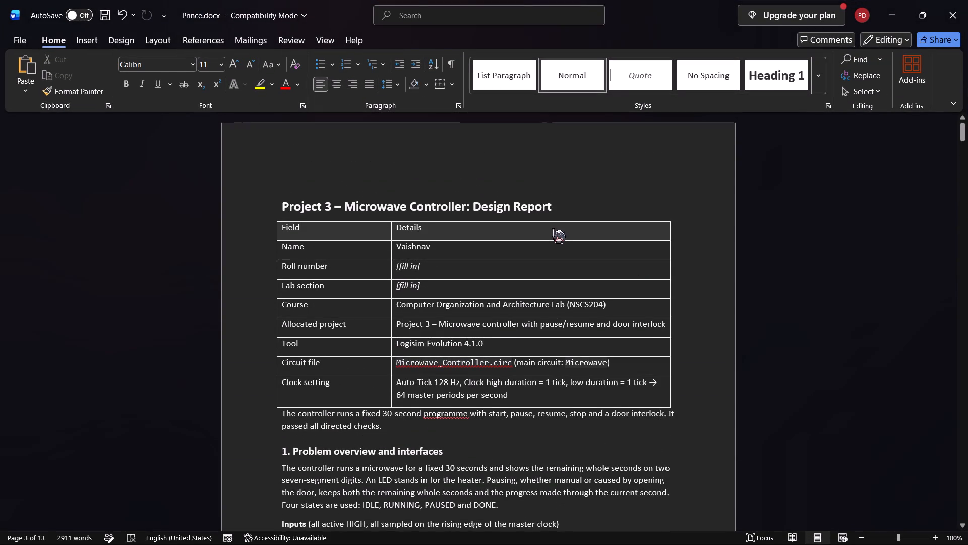
scroll(553, 233, "down", 2)
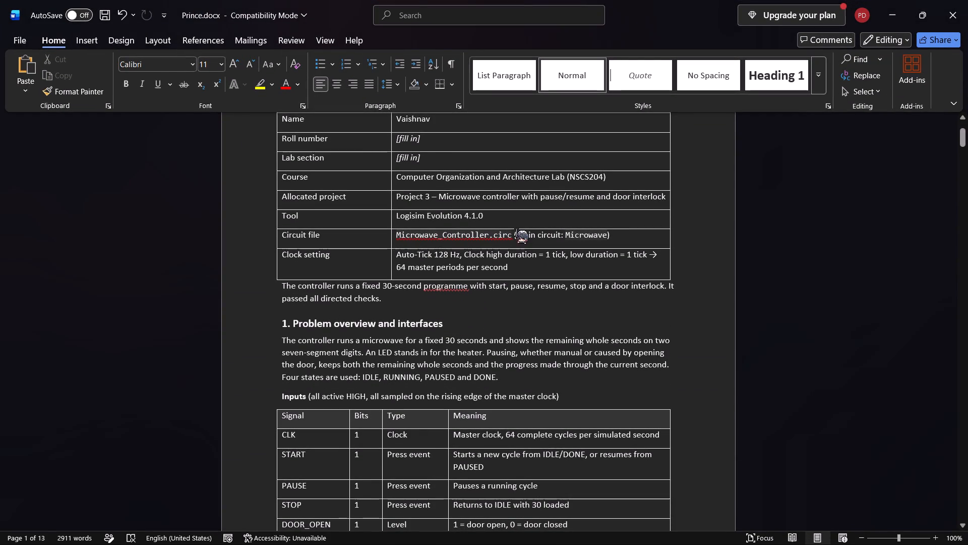
scroll(483, 243, "down", 2)
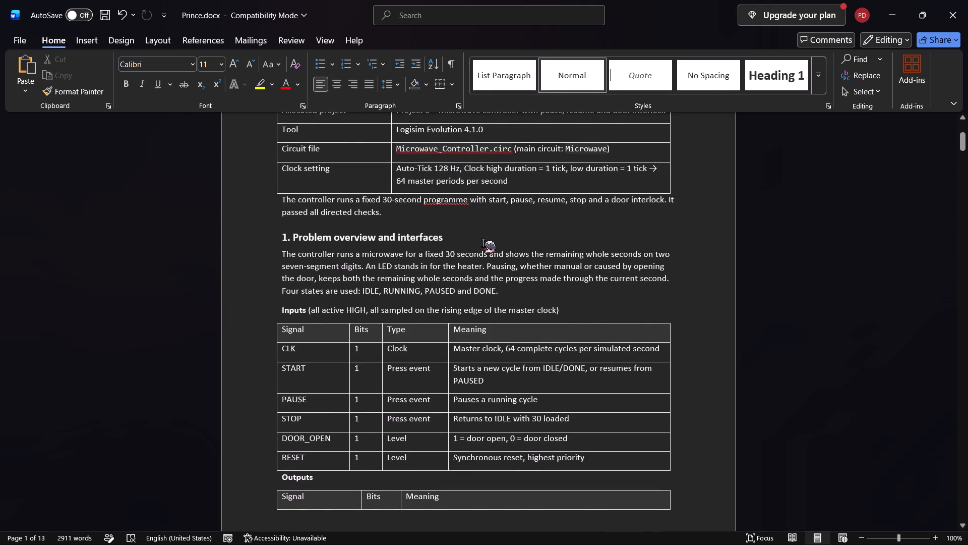
scroll(483, 243, "down", 2)
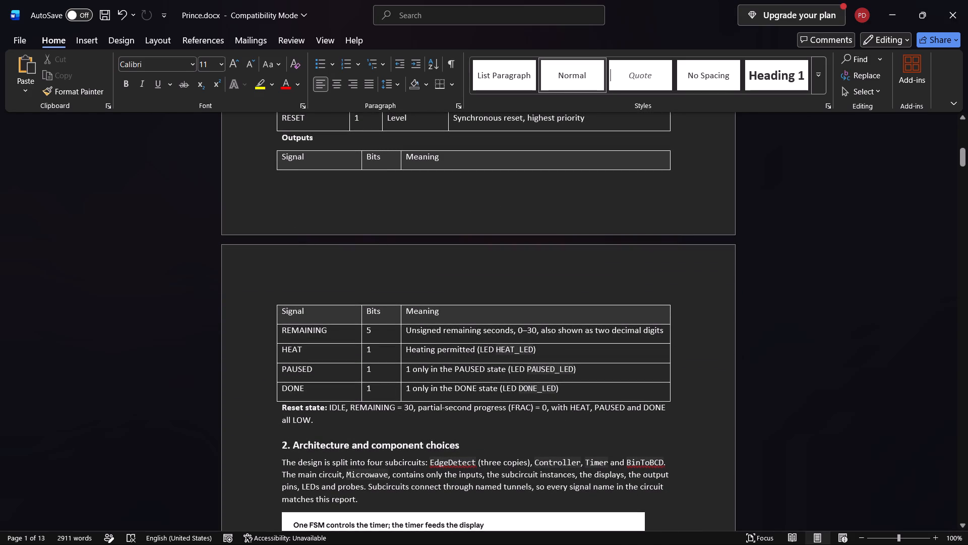
scroll(483, 243, "up", 1)
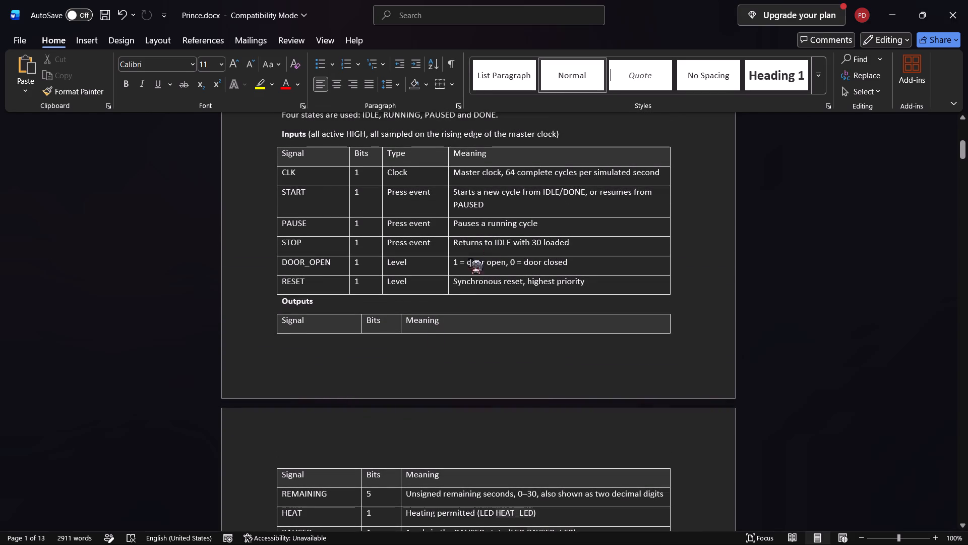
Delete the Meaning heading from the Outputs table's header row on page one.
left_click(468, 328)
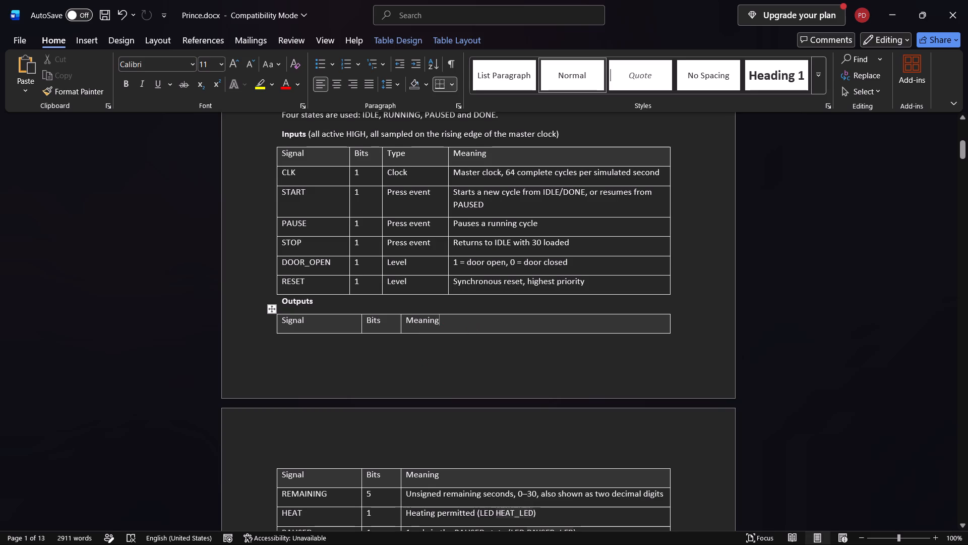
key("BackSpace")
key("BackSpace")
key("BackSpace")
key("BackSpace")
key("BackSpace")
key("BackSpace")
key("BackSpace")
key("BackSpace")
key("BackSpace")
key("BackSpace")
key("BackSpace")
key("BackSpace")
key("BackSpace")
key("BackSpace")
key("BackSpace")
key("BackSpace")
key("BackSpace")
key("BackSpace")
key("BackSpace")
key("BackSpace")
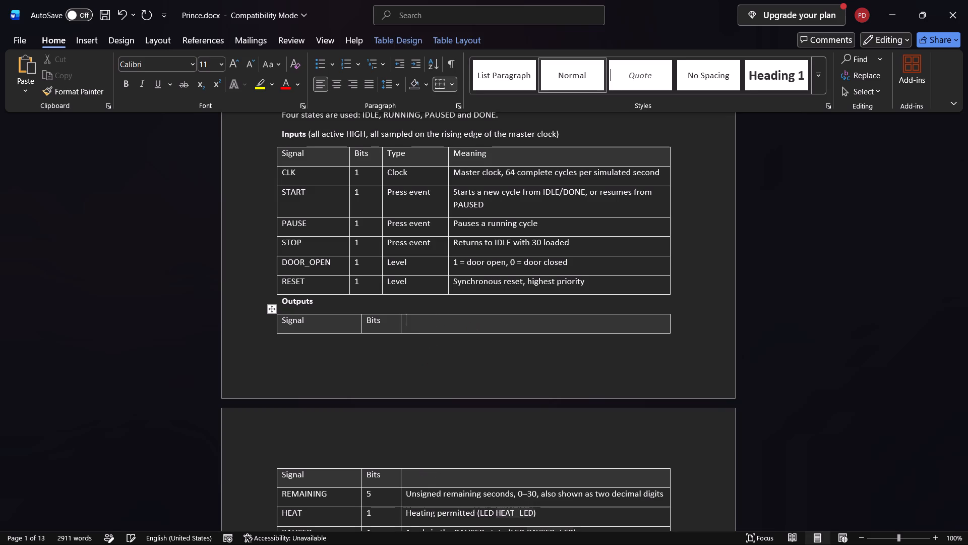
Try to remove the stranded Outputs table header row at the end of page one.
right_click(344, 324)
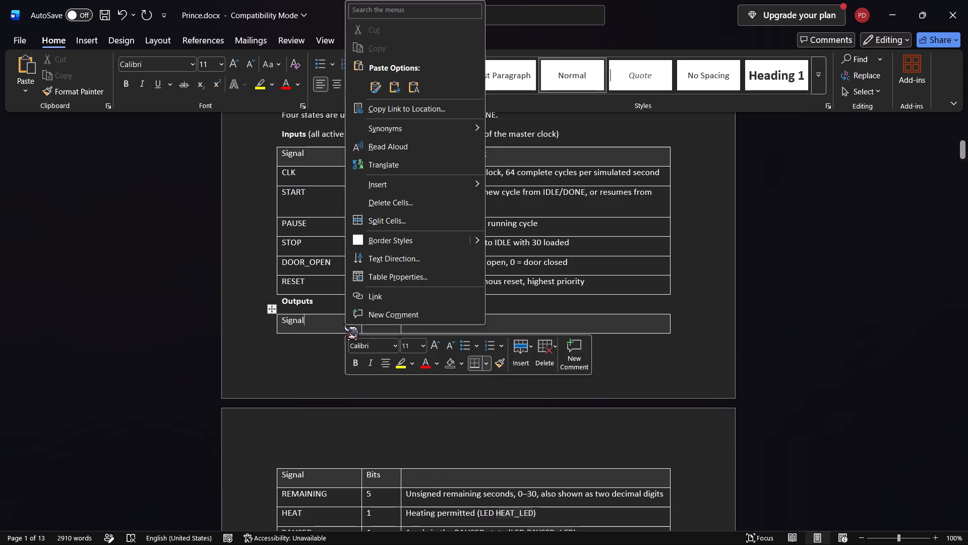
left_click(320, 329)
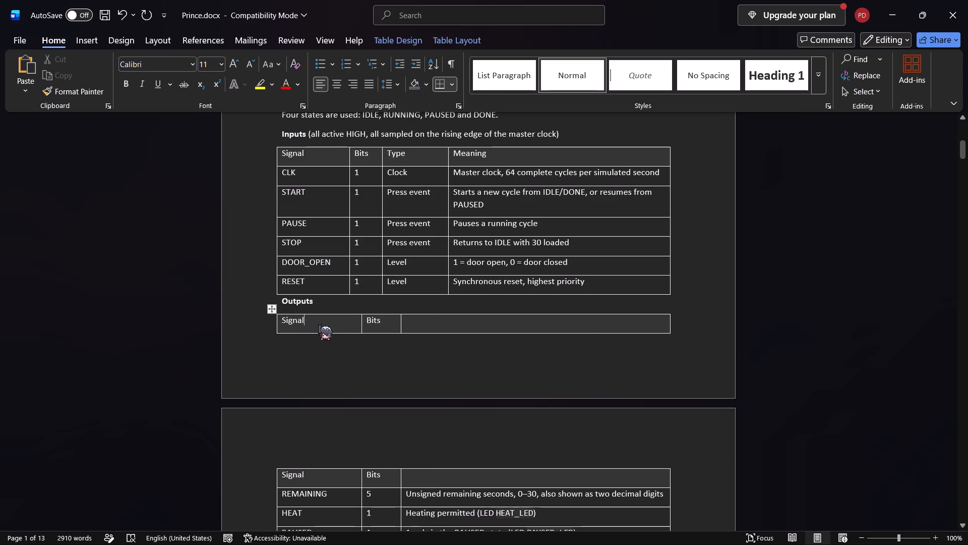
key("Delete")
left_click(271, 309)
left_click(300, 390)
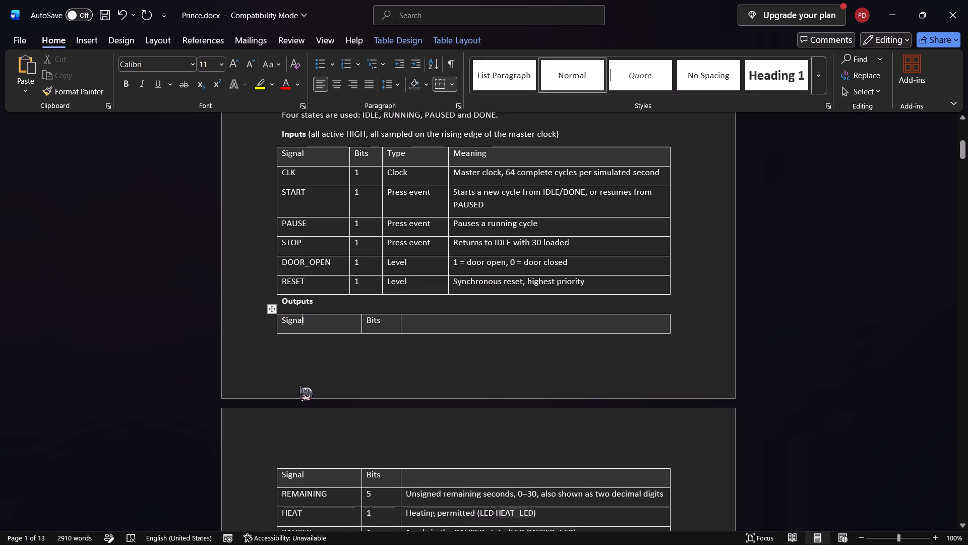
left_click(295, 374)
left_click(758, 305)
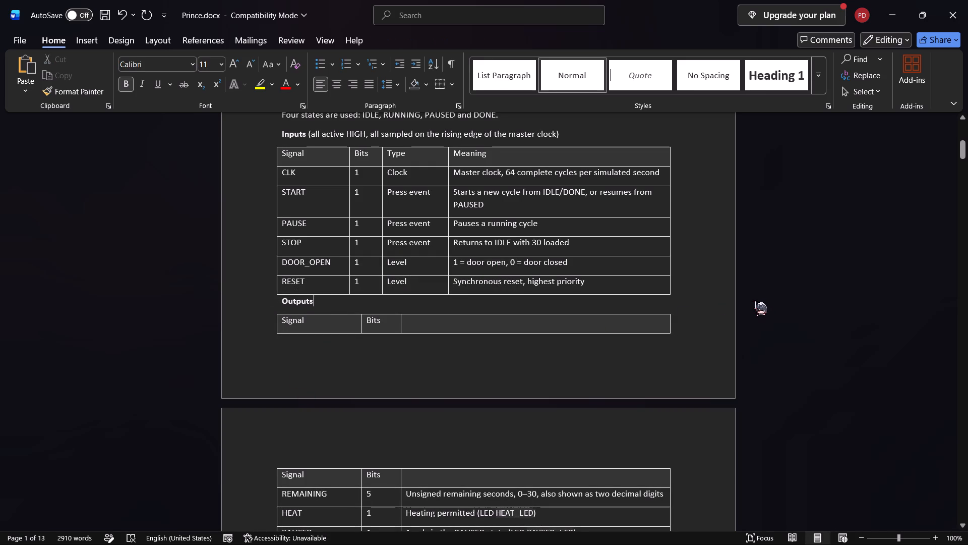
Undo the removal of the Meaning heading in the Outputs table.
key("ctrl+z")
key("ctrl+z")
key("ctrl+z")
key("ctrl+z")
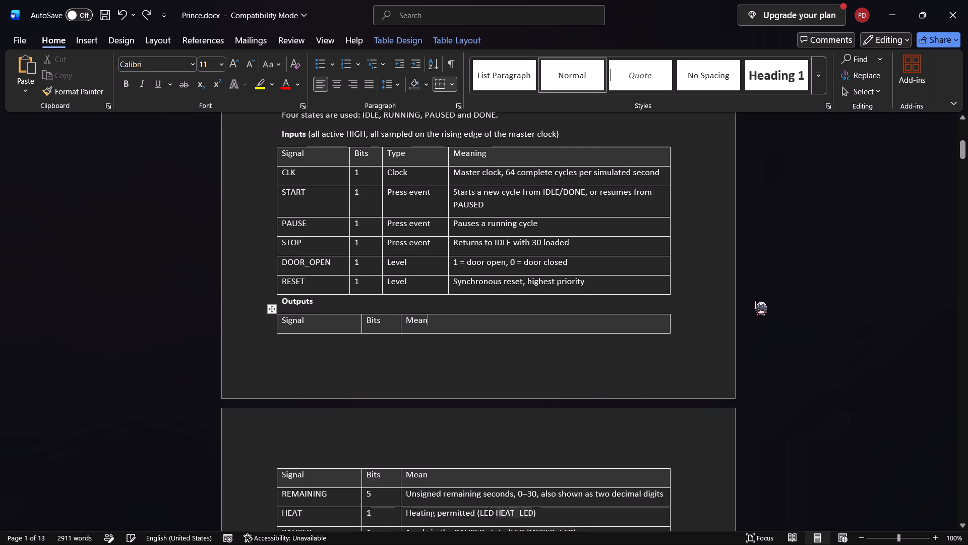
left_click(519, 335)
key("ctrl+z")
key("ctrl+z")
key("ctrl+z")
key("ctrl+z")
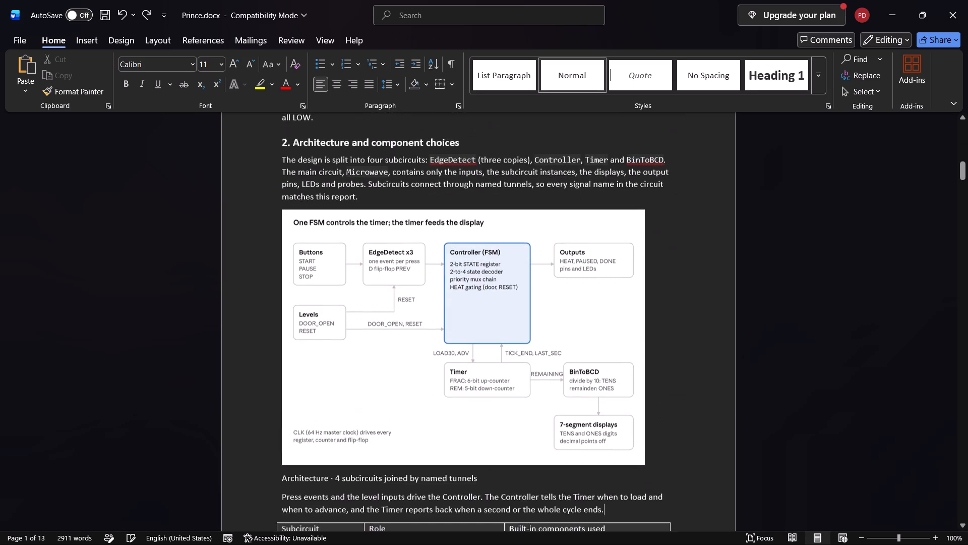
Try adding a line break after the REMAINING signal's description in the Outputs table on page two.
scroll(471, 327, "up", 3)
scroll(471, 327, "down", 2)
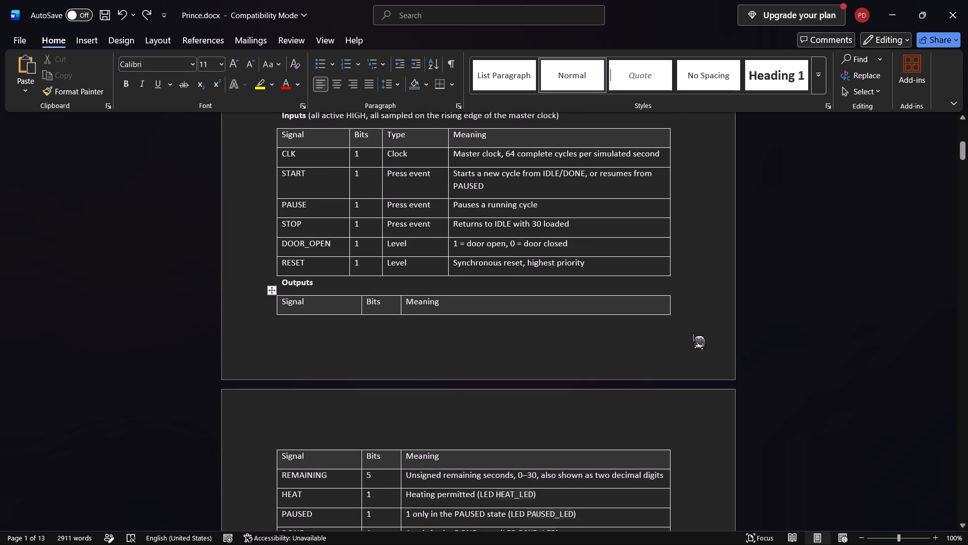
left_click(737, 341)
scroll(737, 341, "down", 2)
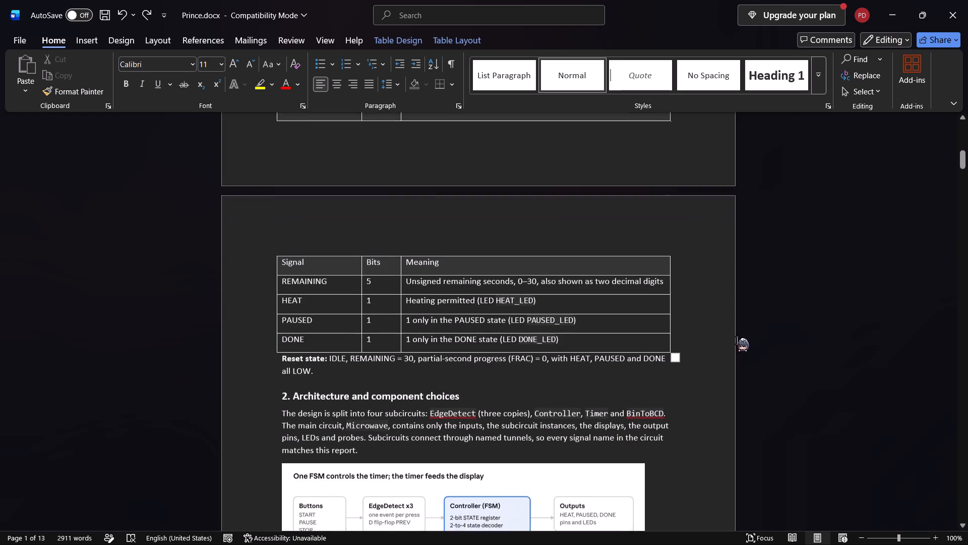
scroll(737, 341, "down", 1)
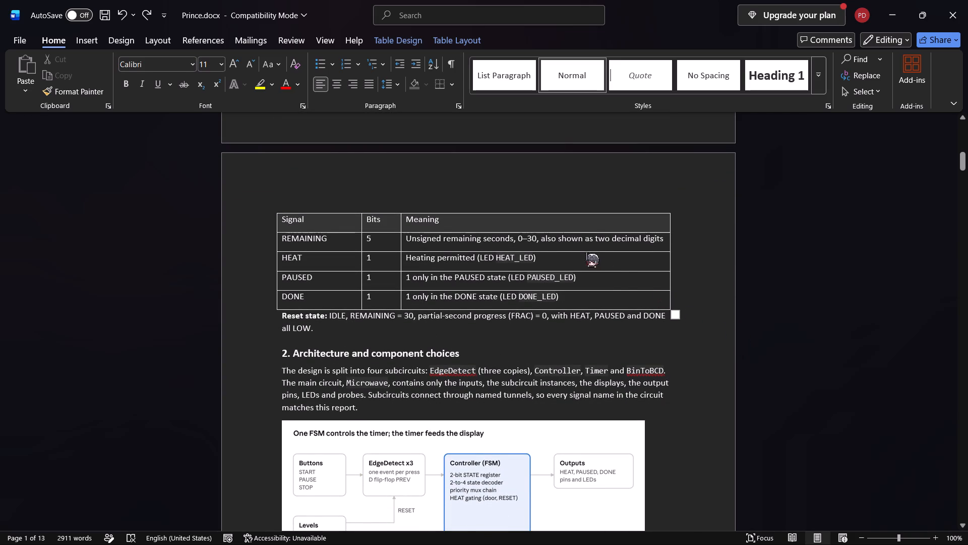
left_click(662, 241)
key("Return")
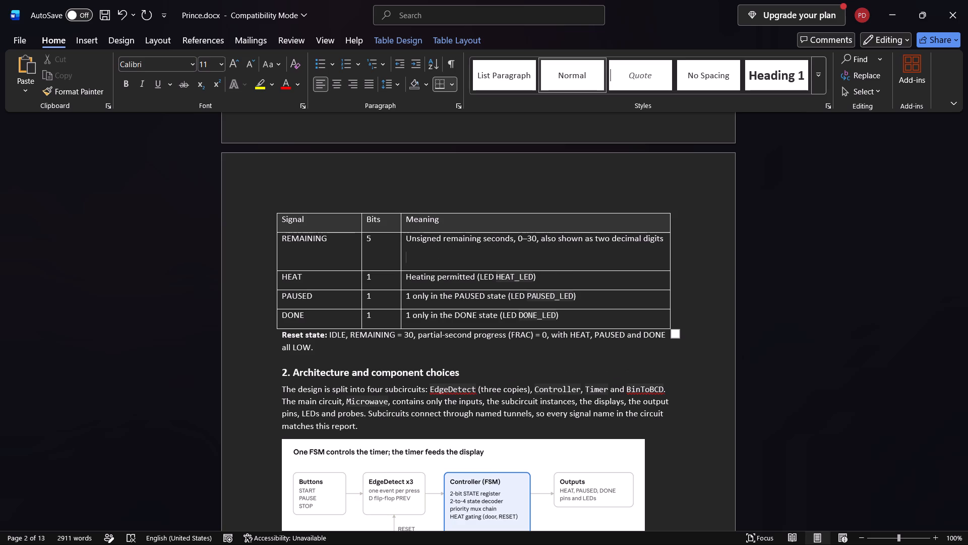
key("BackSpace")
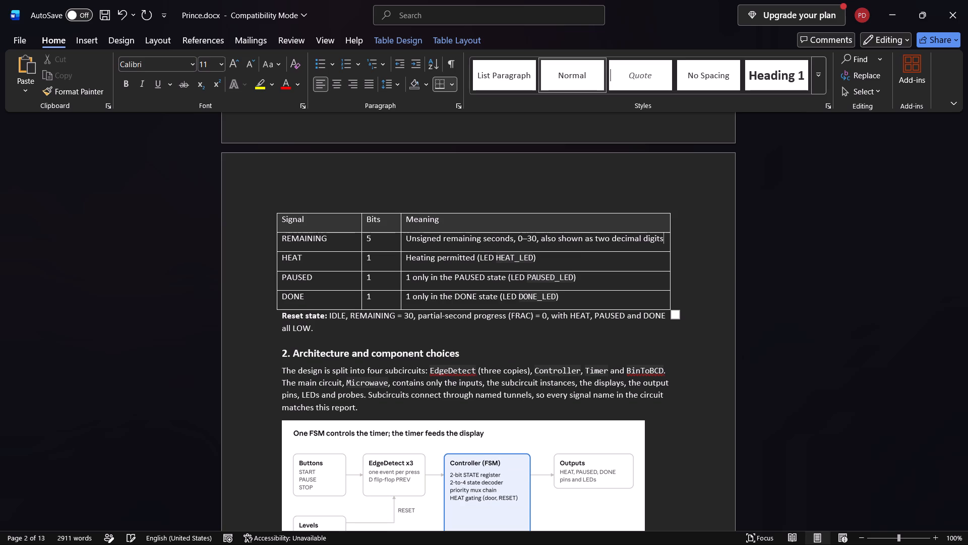
Delete the closing parenthesis after DONE_LED in the DONE row of the Outputs table.
key("Down")
key("Down")
key("Down")
key("Down")
key("Up")
key("Return")
key("BackSpace")
key("BackSpace")
Select the REMAINING to DONE rows of the Outputs table and remove their bottom border.
left_click(675, 318)
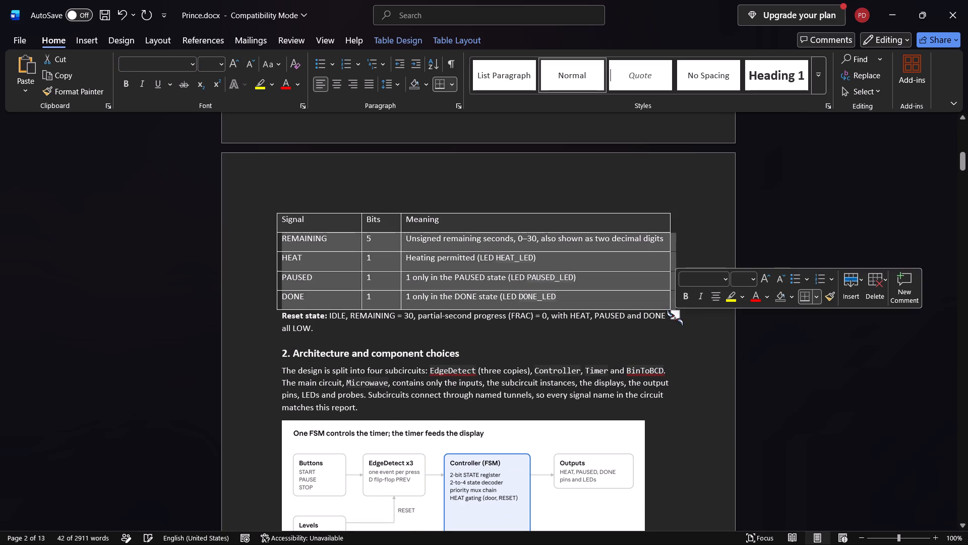
left_click(816, 294)
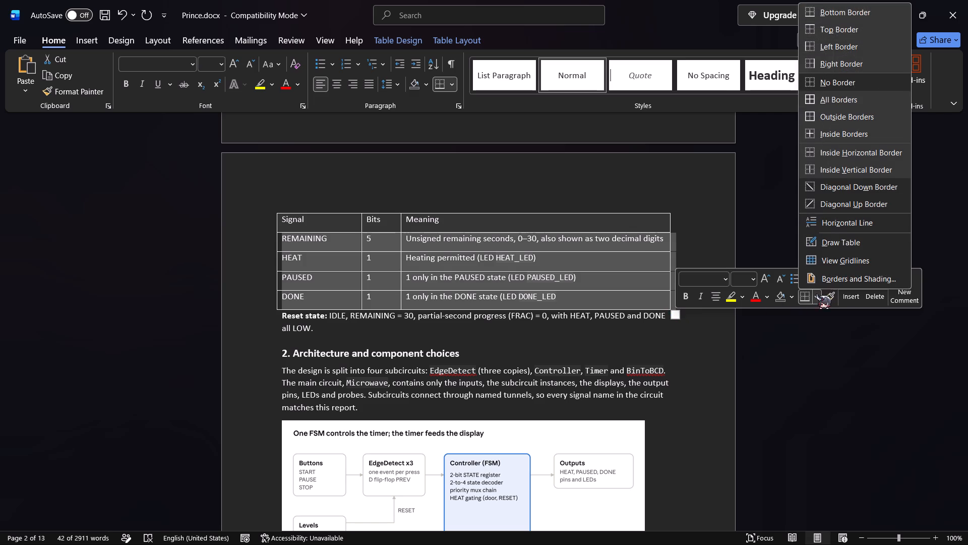
left_click(810, 289)
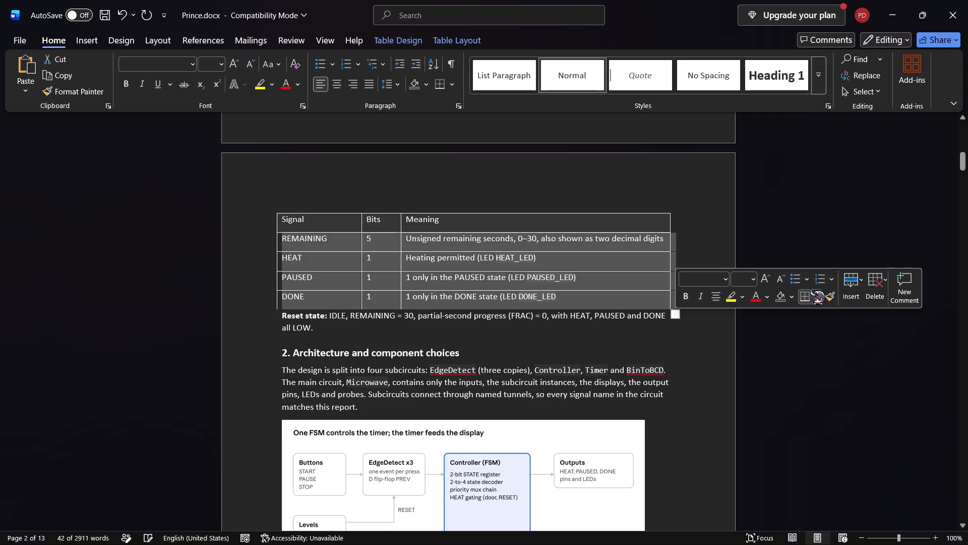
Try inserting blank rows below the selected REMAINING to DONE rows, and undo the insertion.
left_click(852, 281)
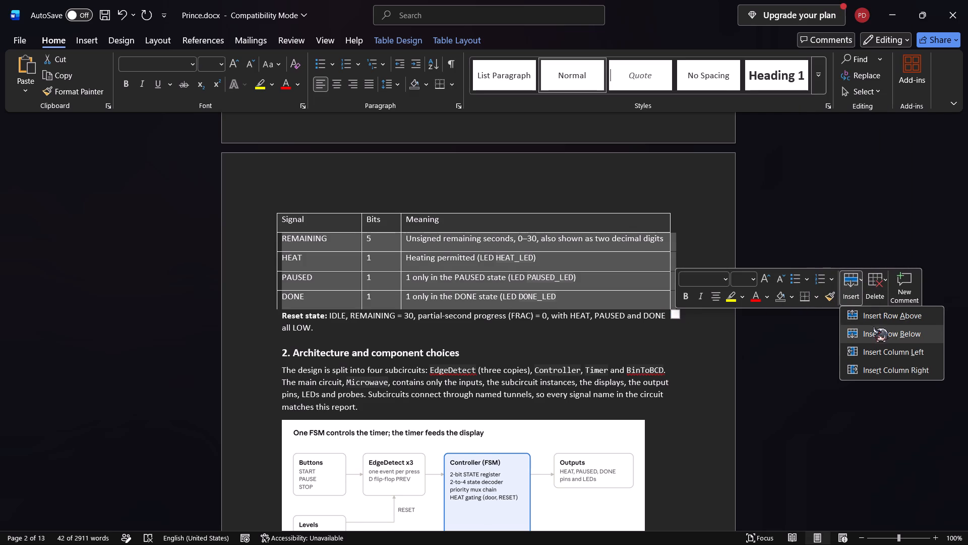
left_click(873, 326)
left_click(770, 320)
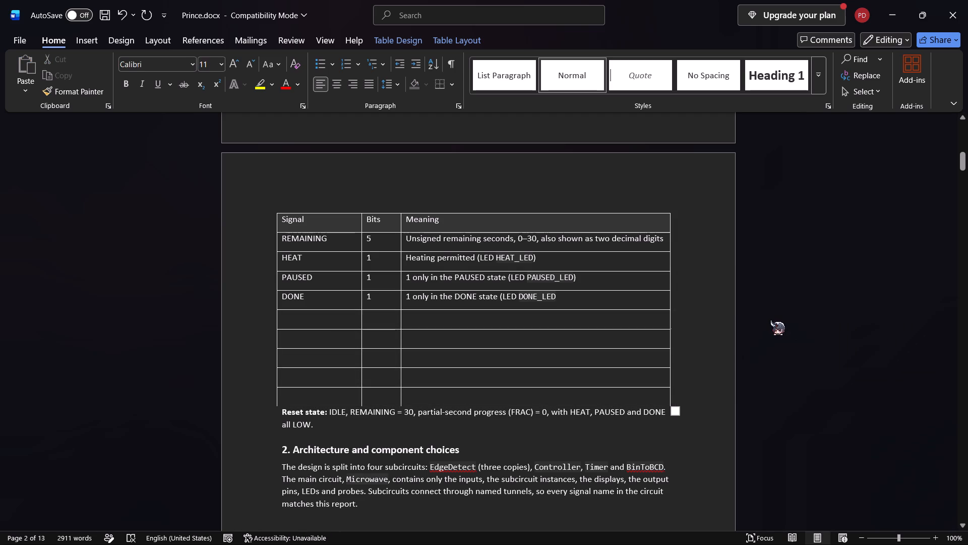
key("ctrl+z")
Insert one blank row directly below the REMAINING row in the Outputs table.
left_click(681, 267)
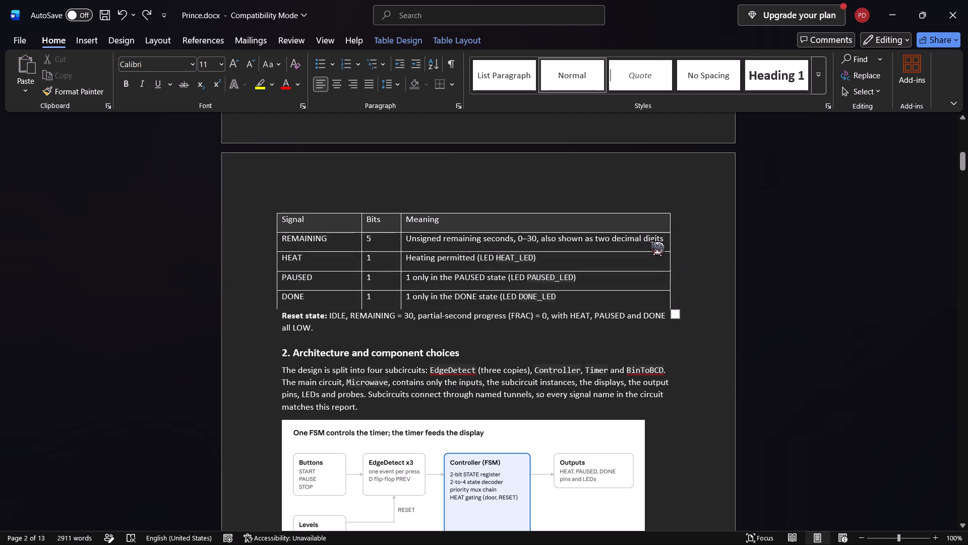
double_click(659, 244)
left_click(703, 244)
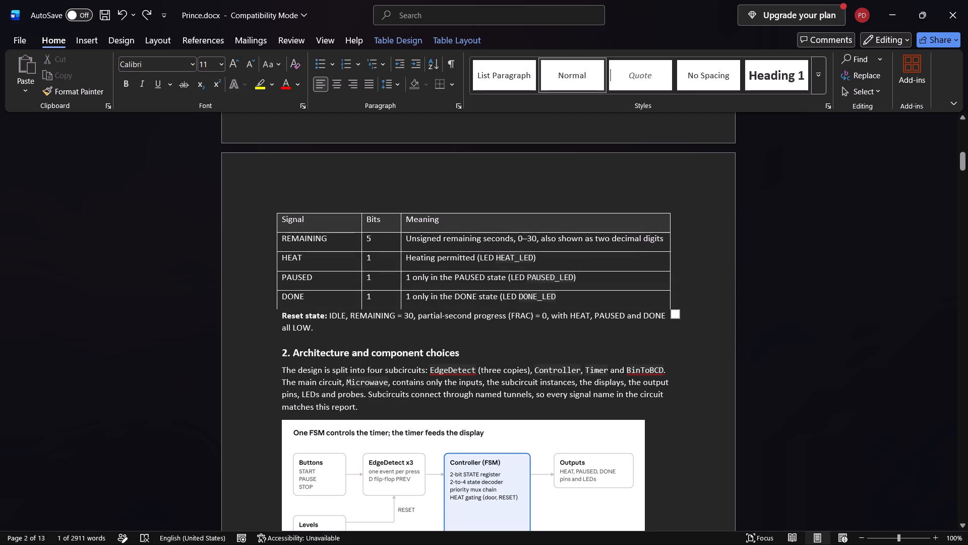
left_click(674, 239)
left_click(672, 239)
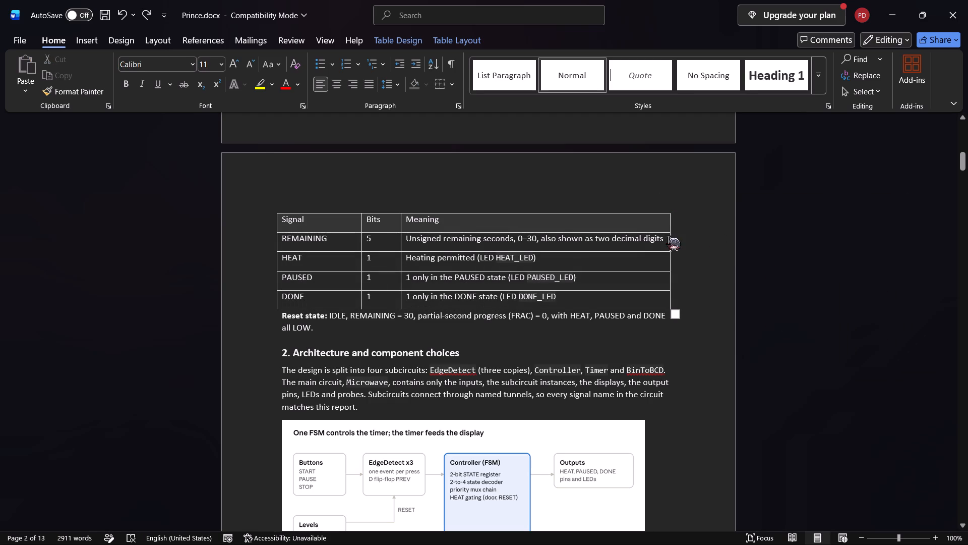
right_click(666, 240)
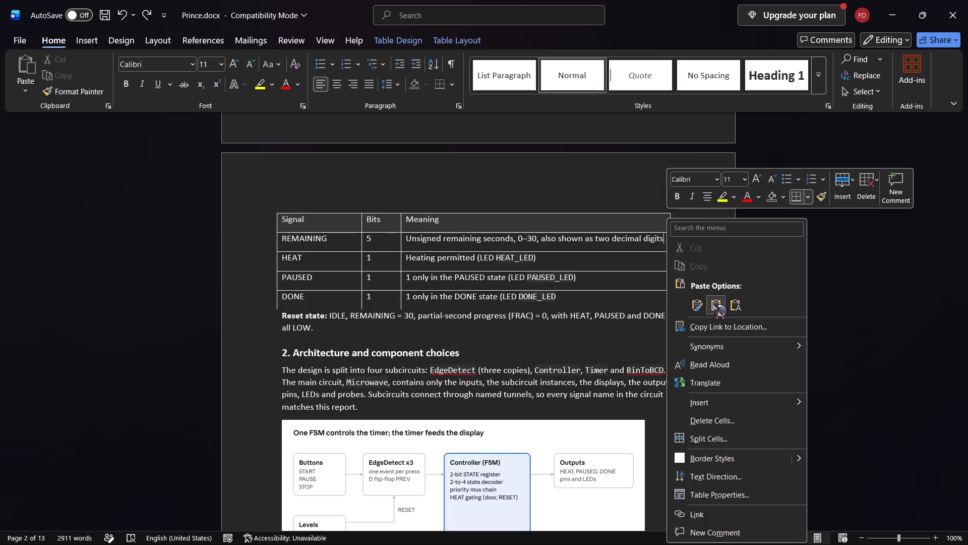
left_click(656, 314)
left_click(693, 248)
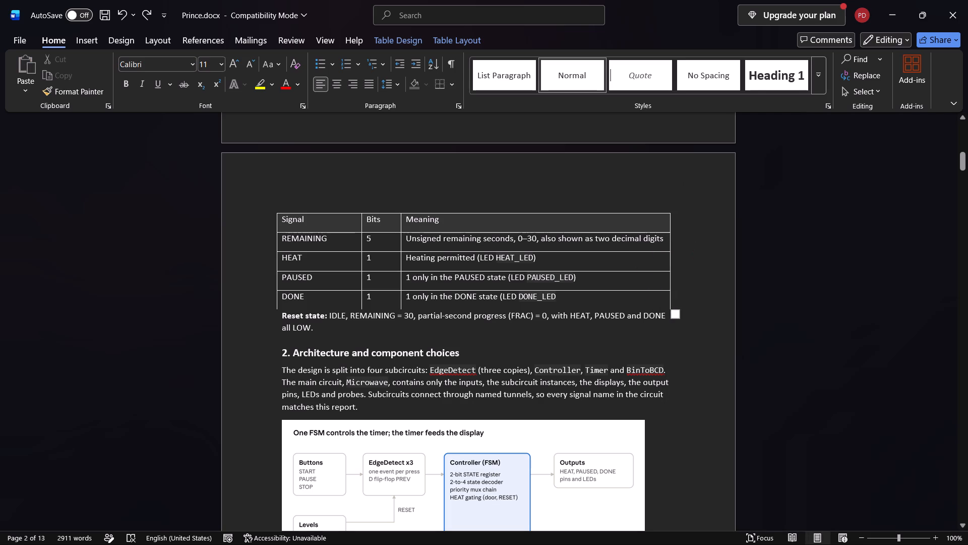
left_click(676, 241)
double_click(676, 241)
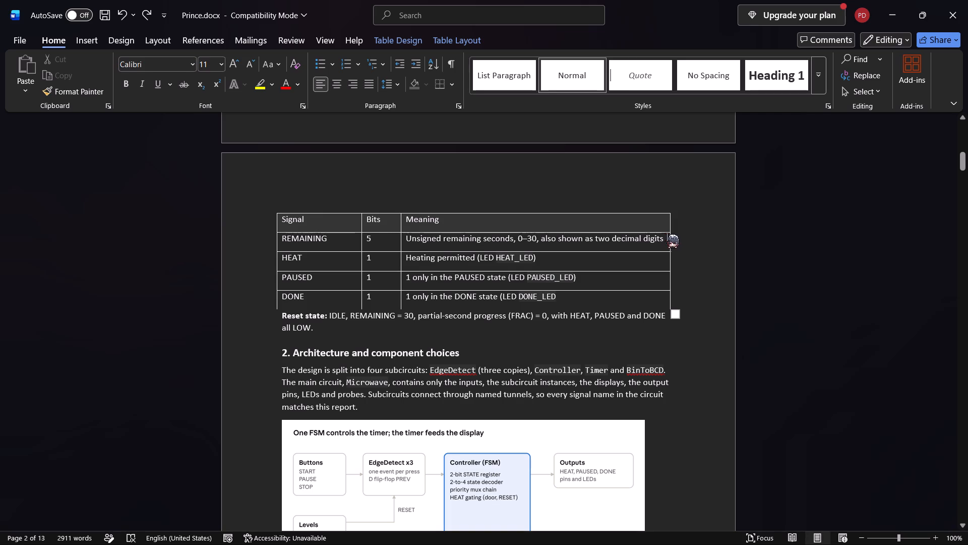
right_click(667, 237)
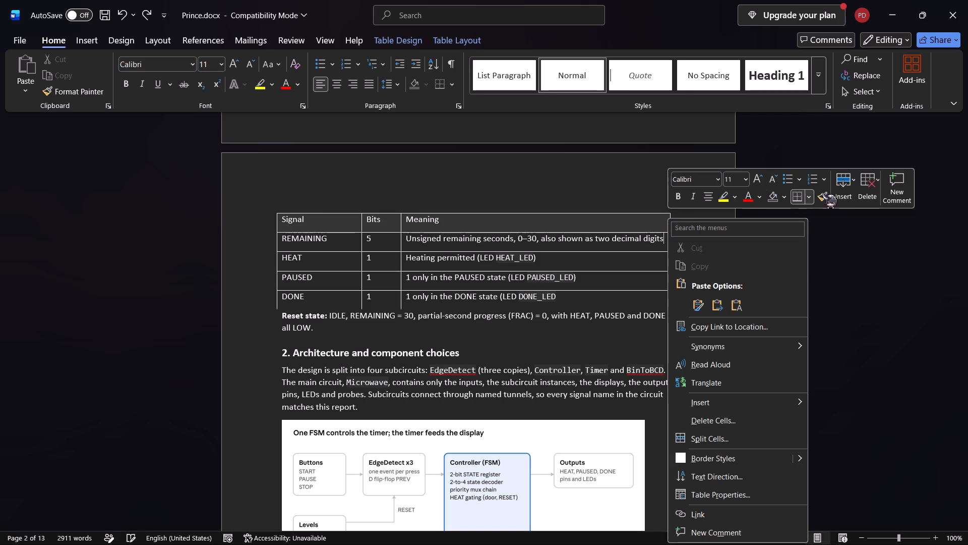
left_click(841, 185)
left_click(862, 231)
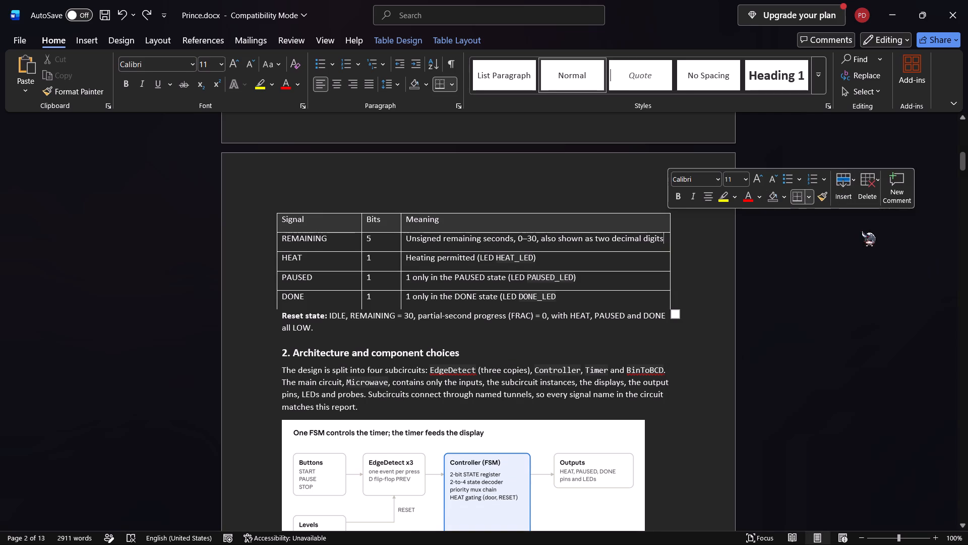
left_click(774, 234)
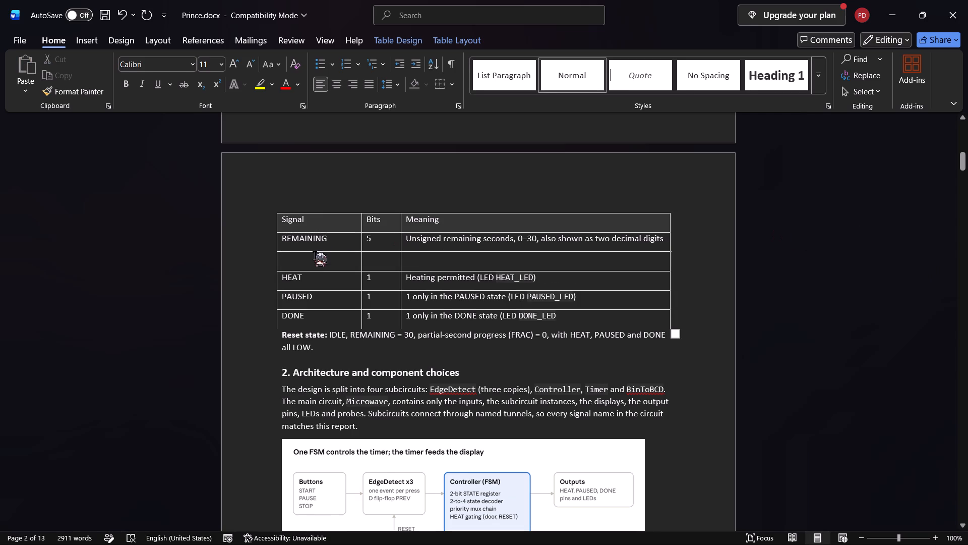
Fill the blank Outputs row with PROGRESS as the signal name and 5 as its bits.
left_click(314, 260)
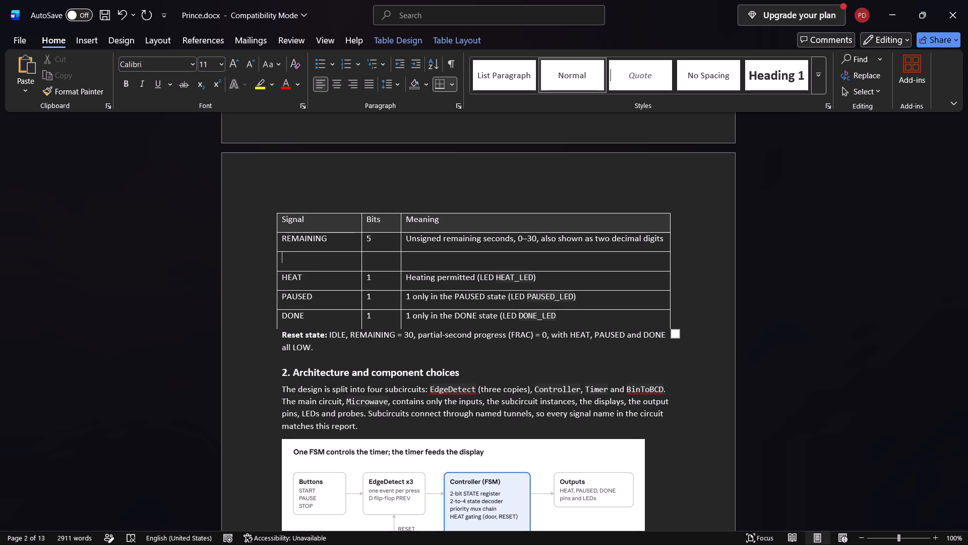
key("p")
type("RO")
type("GRESS")
key("BackSpace")
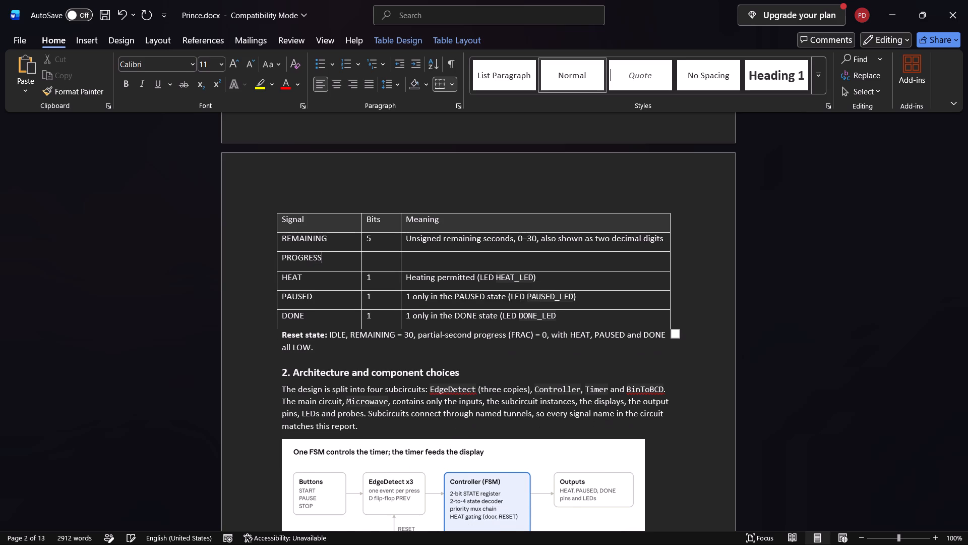
left_click(381, 257)
key("5")
Copy the REMAINING row's full description into the PROGRESS row's Meaning cell.
left_click(400, 242)
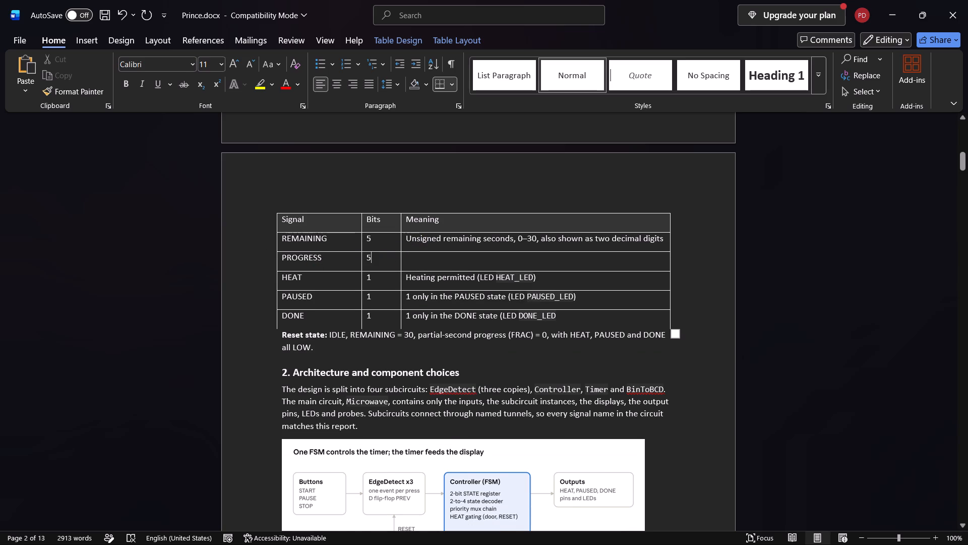
left_click_drag(406, 237, 638, 237)
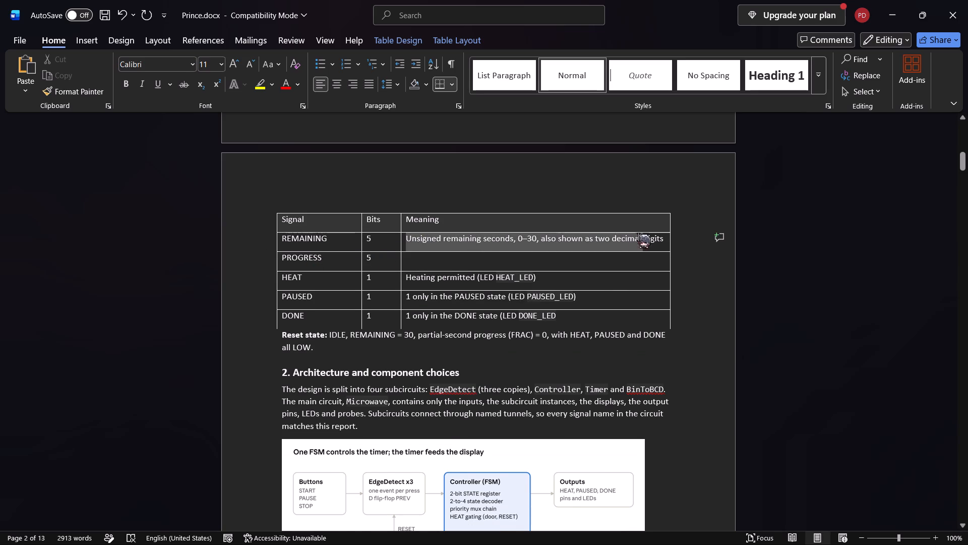
left_click_drag(638, 237, 658, 242)
key("ctrl+c")
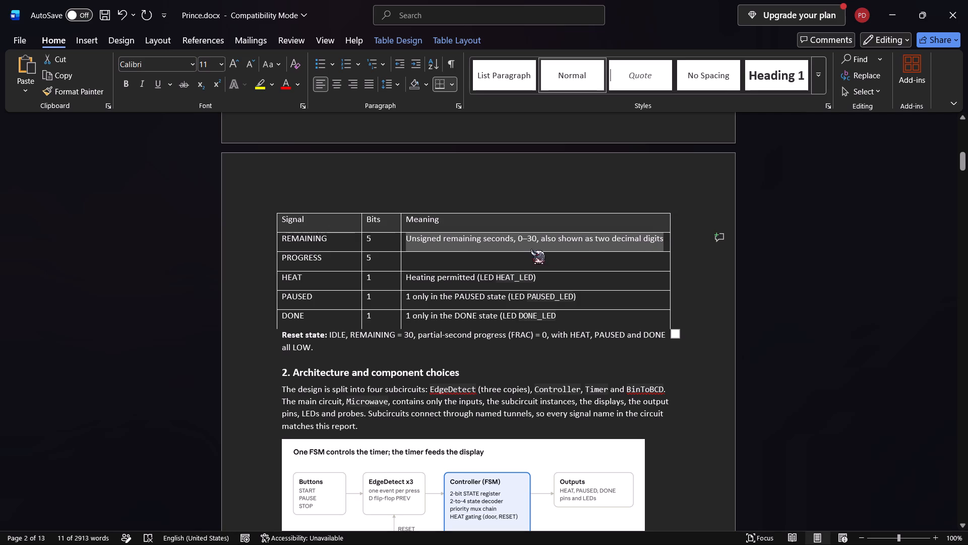
left_click(516, 256)
key("ctrl+v")
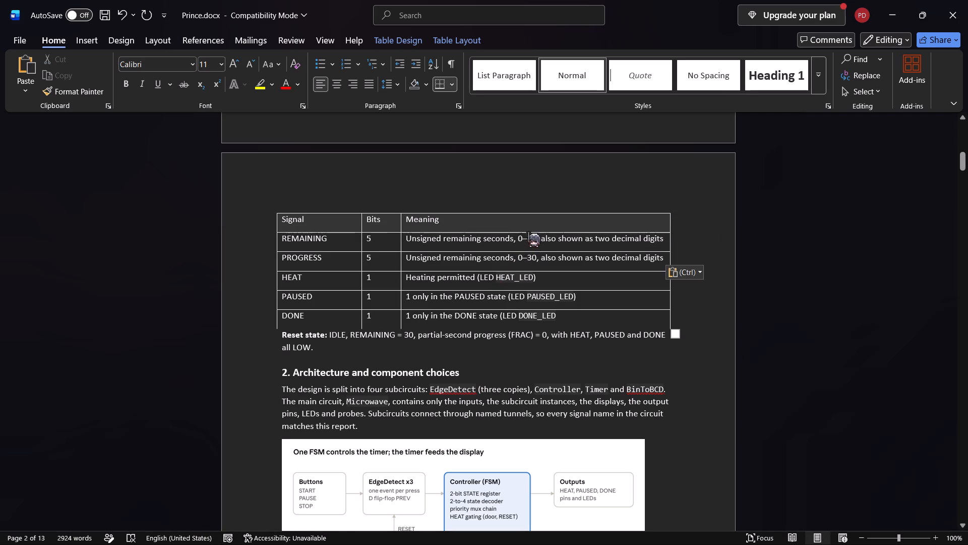
Change the seconds range in the REMAINING row's description to 30-0.
left_click(528, 237)
key("BackSpace")
key("BackSpace")
key("Right")
key("0")
key("BackSpace")
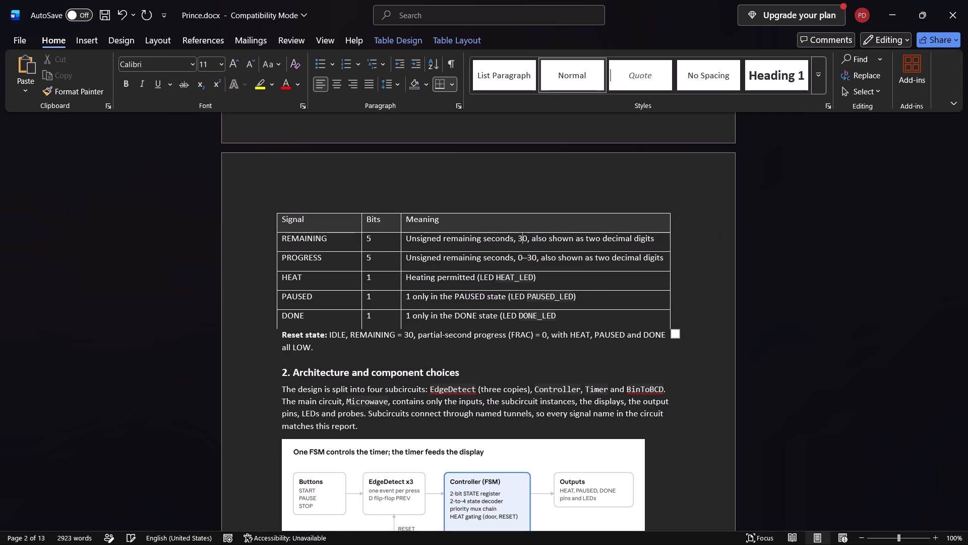
key("Right")
type("-0")
left_click(706, 286)
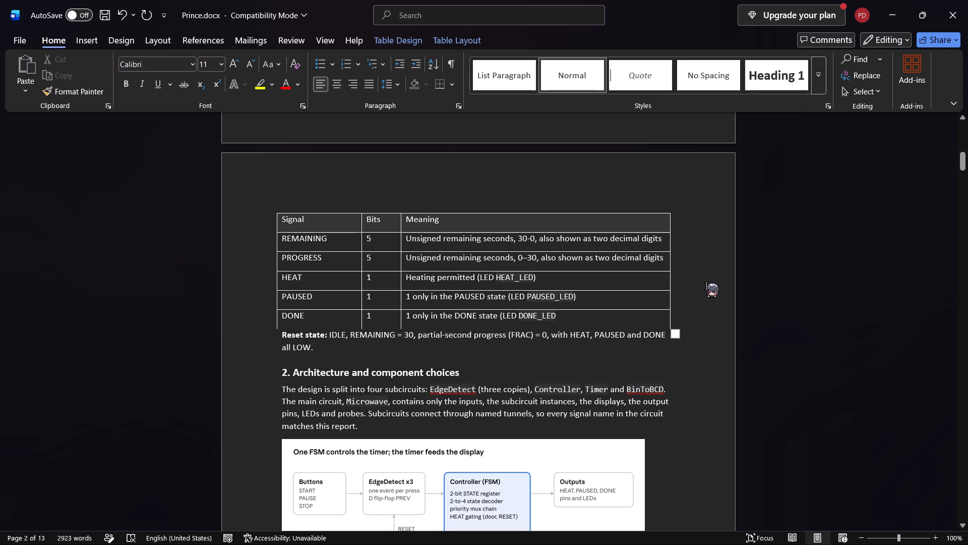
Add a blank line between the Outputs table and the Reset state paragraph.
left_click(281, 338)
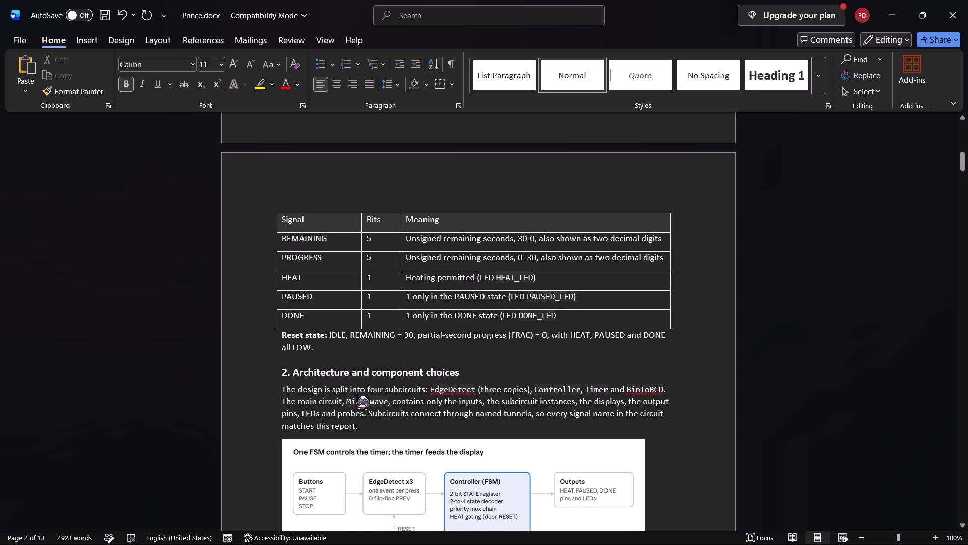
key("Return")
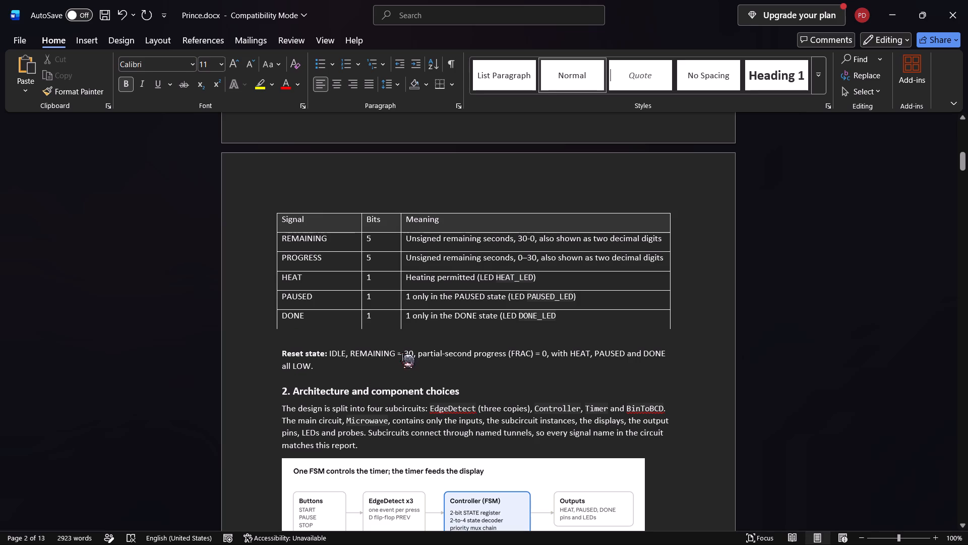
Insert two blank rows below the DONE row of the Outputs table.
left_click(583, 326)
right_click(583, 326)
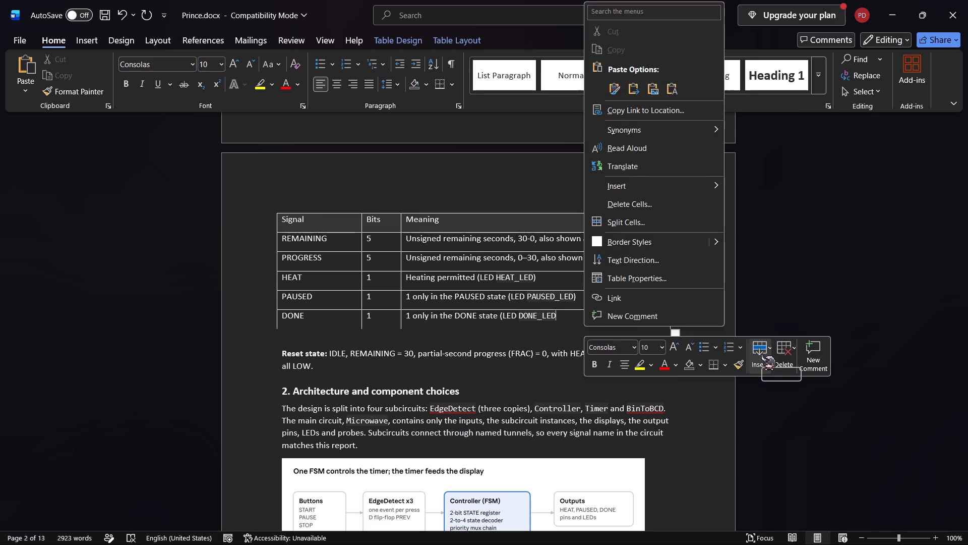
left_click(761, 354)
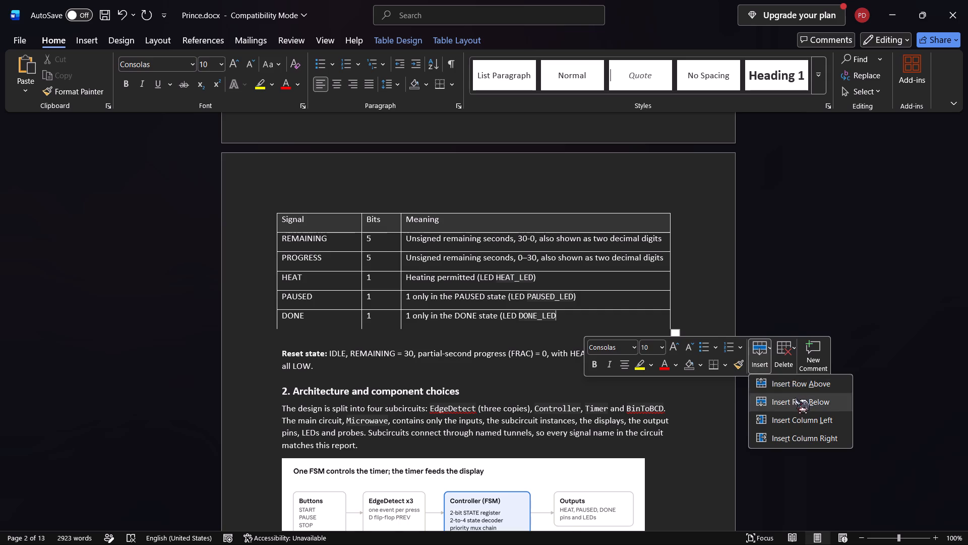
left_click(795, 398)
left_click(762, 358)
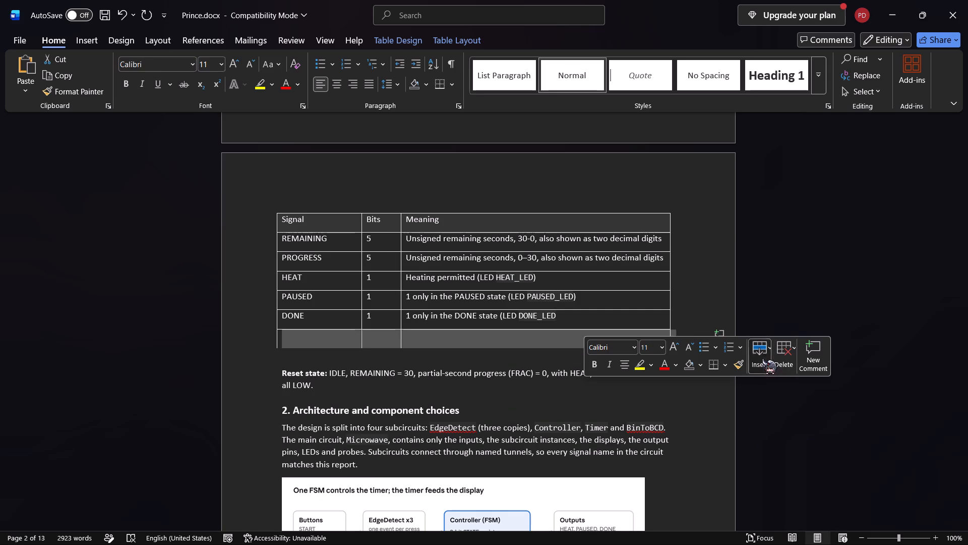
left_click(787, 382)
Fill the first blank row below DONE with IDLE as the signal name and 1 as its bits.
left_click(332, 340)
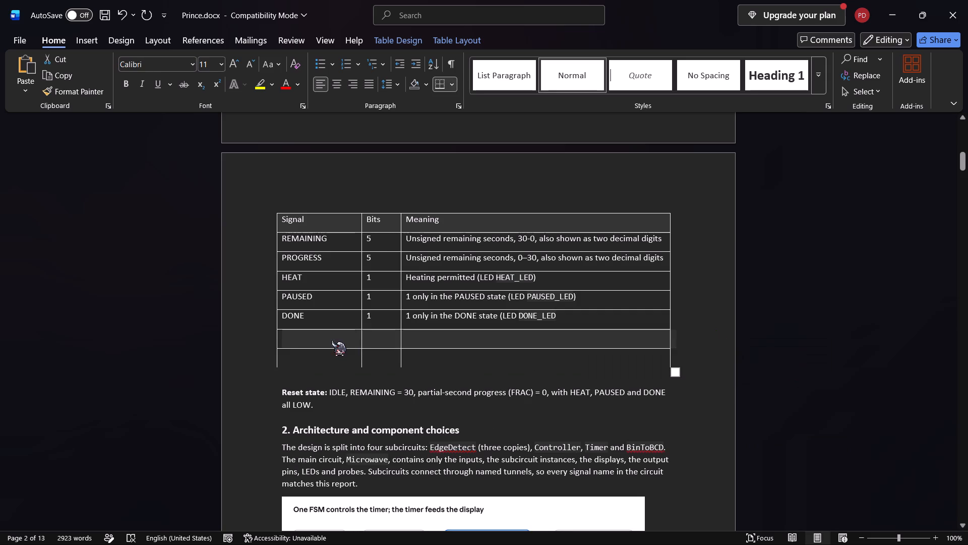
type("IDLE")
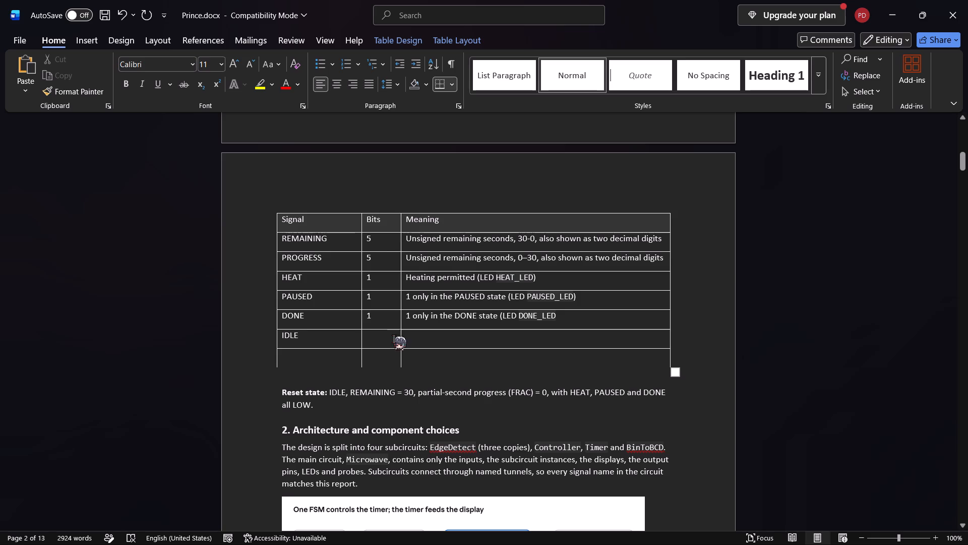
left_click(393, 339)
key("1")
Add the missing closing parenthesis after DONE_LED in the DONE row's description.
left_click_drag(560, 317, 458, 311)
left_click(558, 315)
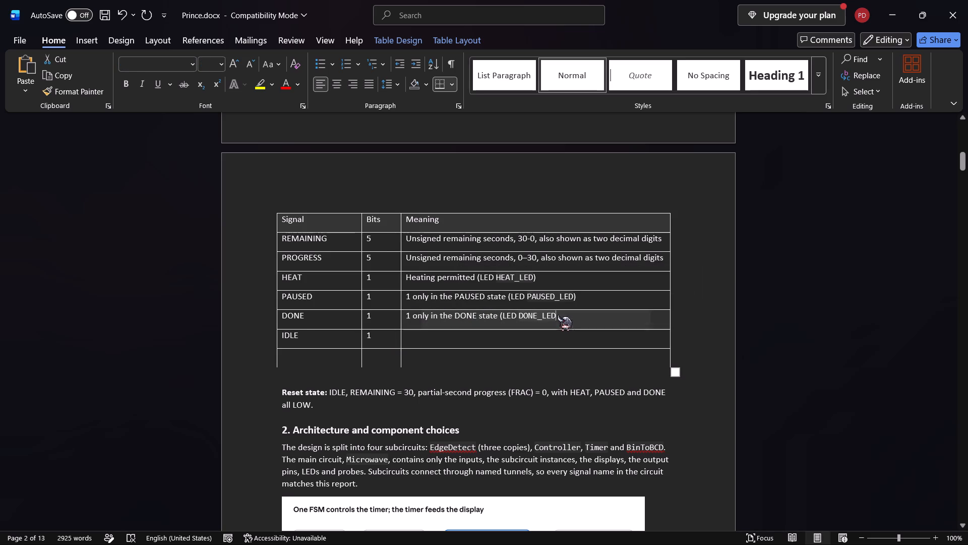
key("shift+parenright")
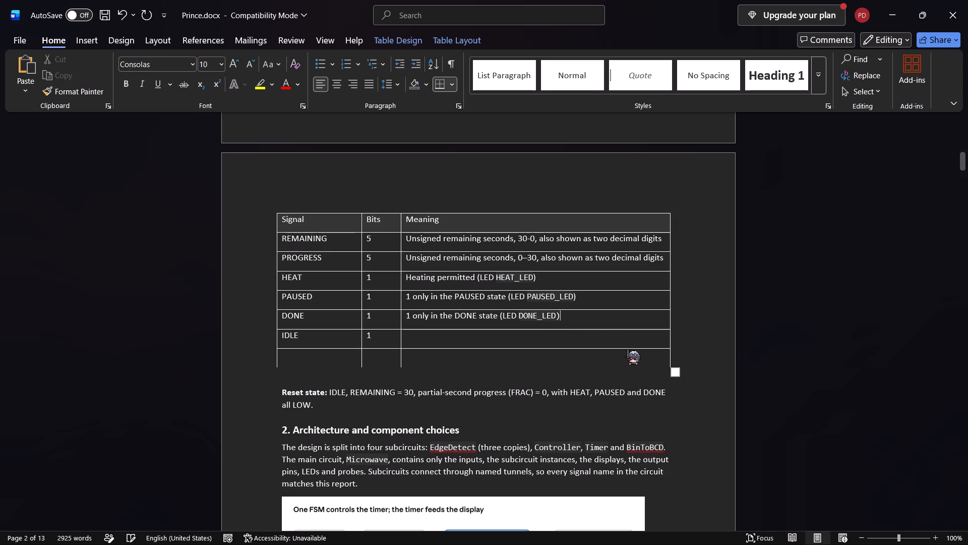
Copy the DONE row's full description into the IDLE row's Meaning cell.
left_click_drag(568, 321, 417, 312)
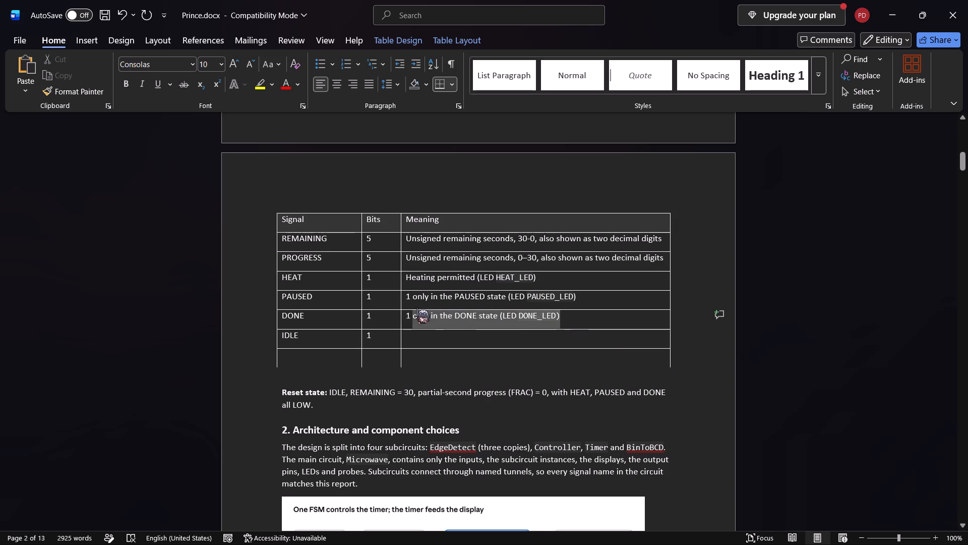
left_click_drag(417, 312, 407, 314)
key("ctrl+c")
left_click(443, 345)
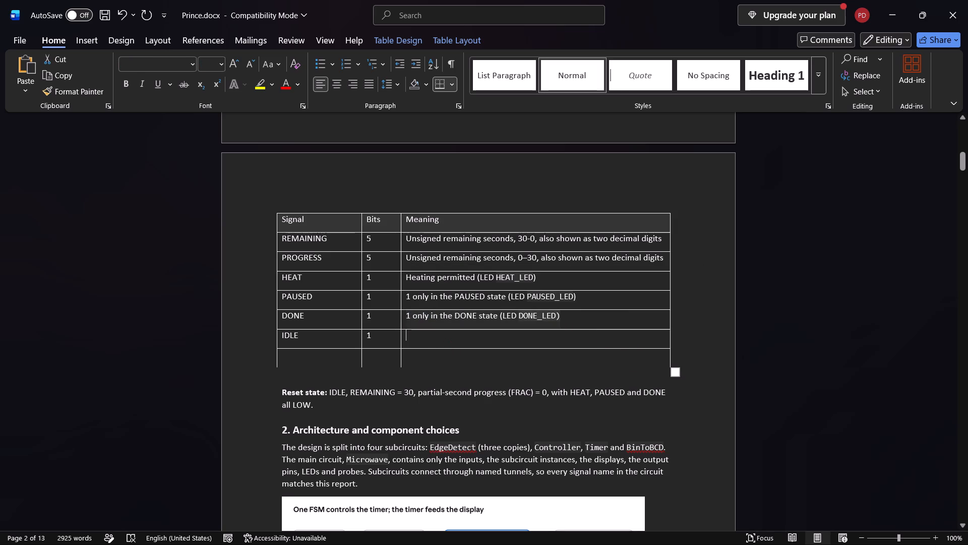
key("ctrl+v")
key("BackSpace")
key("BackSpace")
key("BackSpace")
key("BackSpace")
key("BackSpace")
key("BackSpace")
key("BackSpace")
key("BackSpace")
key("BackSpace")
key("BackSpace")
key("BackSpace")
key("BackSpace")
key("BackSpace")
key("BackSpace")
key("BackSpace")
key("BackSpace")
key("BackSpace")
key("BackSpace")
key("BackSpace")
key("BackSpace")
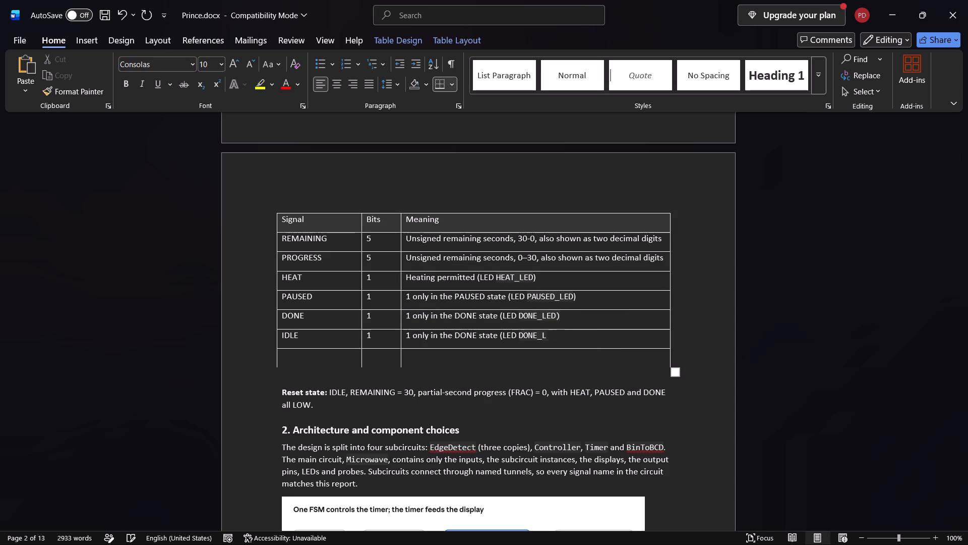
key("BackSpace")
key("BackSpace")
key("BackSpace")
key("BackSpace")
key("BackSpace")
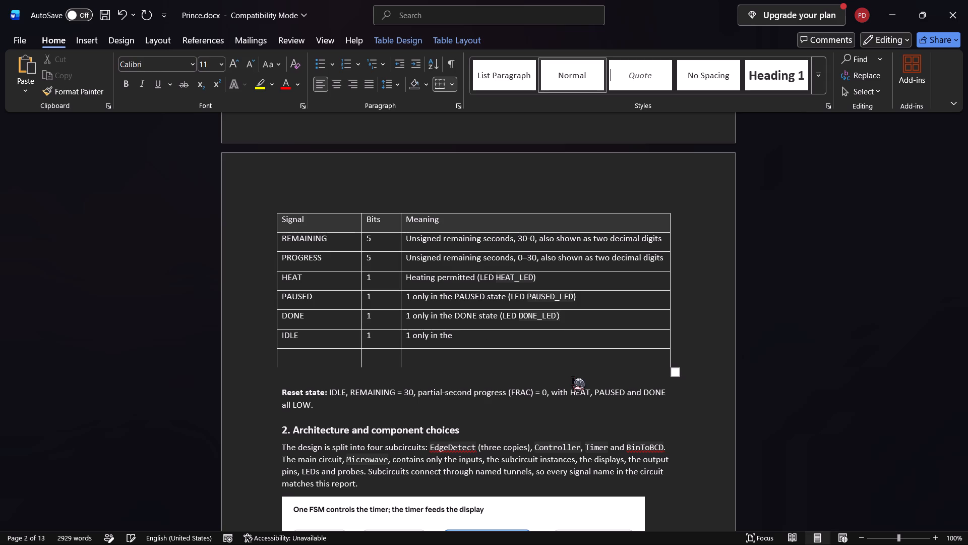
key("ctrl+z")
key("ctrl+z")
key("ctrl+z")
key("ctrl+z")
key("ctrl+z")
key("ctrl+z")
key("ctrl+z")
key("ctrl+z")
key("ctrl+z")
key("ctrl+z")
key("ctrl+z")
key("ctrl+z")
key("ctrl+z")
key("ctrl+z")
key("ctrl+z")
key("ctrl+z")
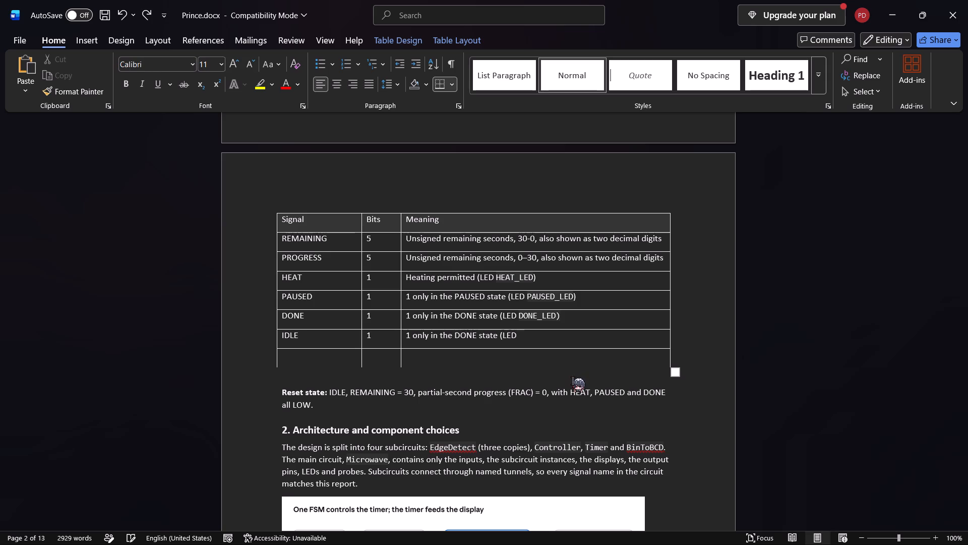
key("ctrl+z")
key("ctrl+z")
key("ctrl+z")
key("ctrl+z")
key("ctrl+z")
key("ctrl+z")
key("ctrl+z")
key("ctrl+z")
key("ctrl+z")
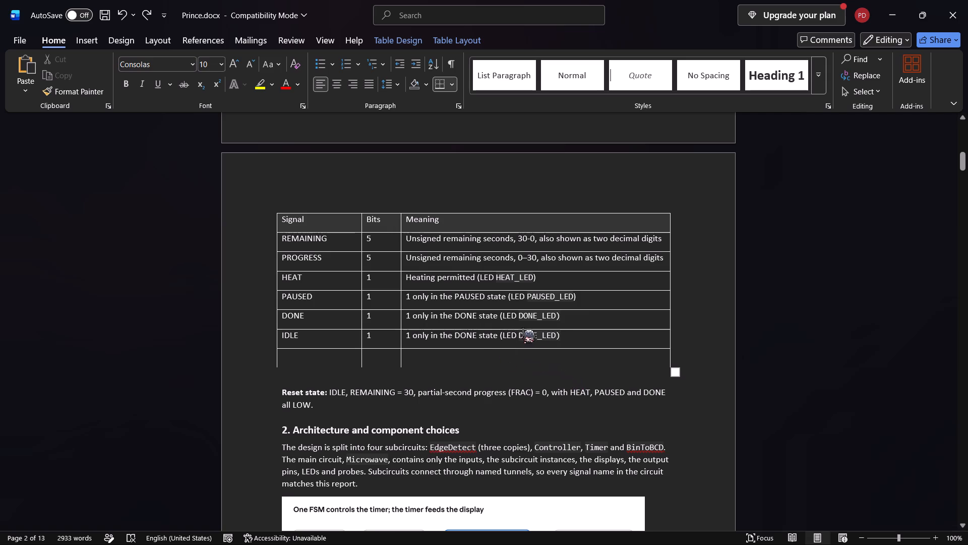
Change the state name in the IDLE row's description to IDLE.
left_click(537, 336)
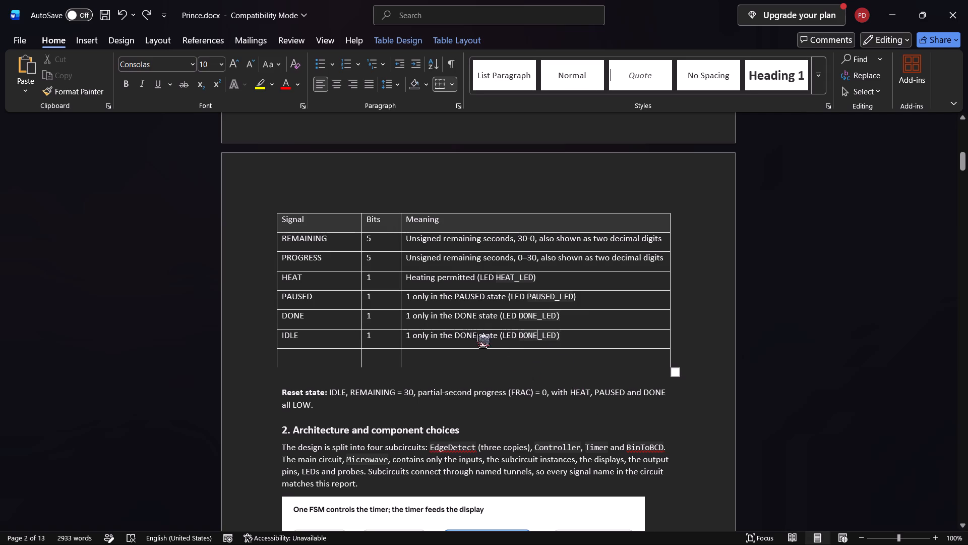
left_click(475, 335, "alt")
key("BackSpace")
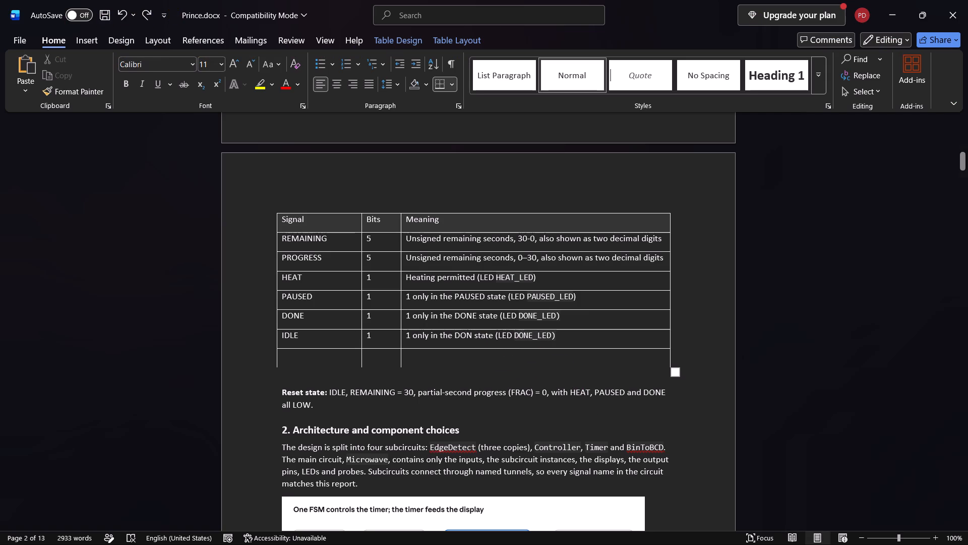
key("BackSpace")
key("BackSpace")
key("BackSpace")
key("BackSpace")
key("space")
type("n")
key("BackSpace")
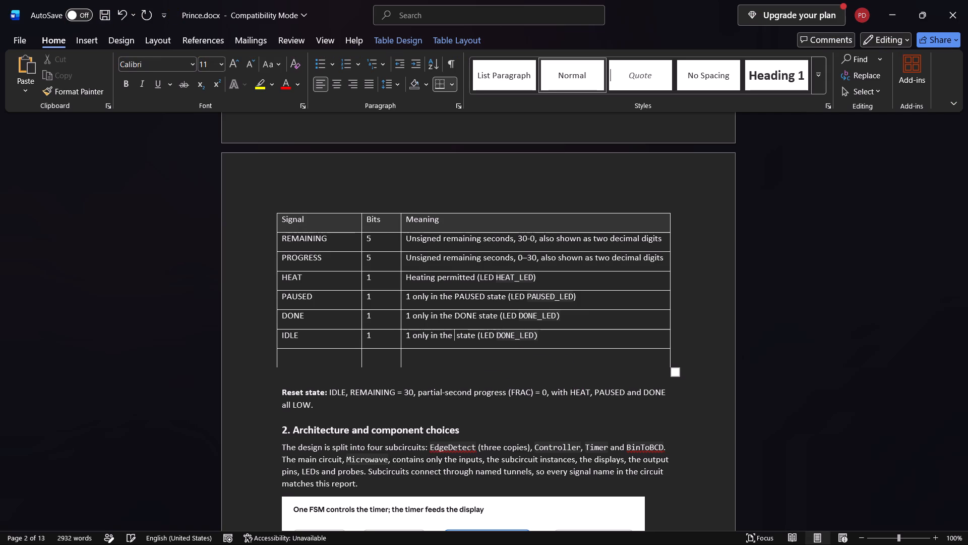
key("BackSpace")
type("DLE")
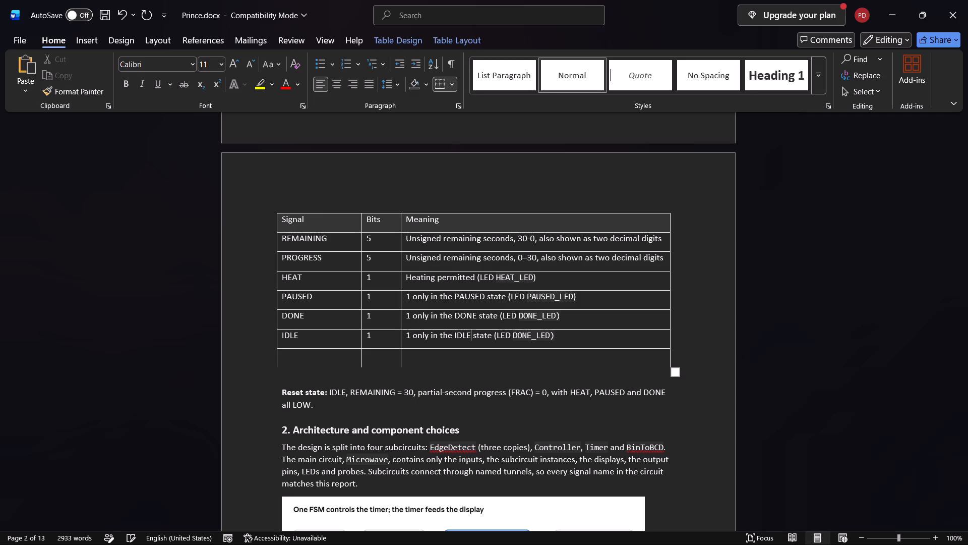
Change the LED name in the IDLE row's description to IDLE_LED.
left_click(529, 335)
key("Right")
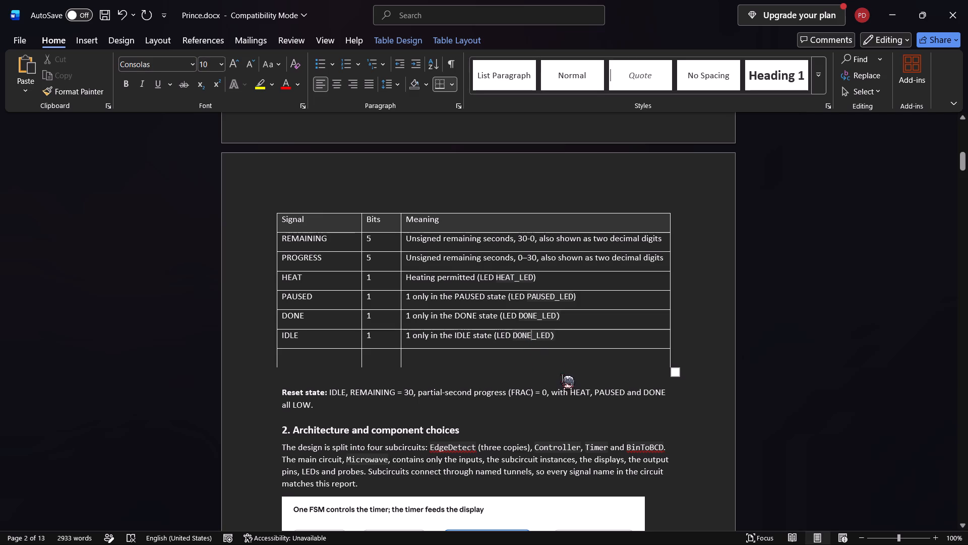
key("BackSpace")
key("BackSpace")
key("BackSpace")
key("BackSpace")
key("Right")
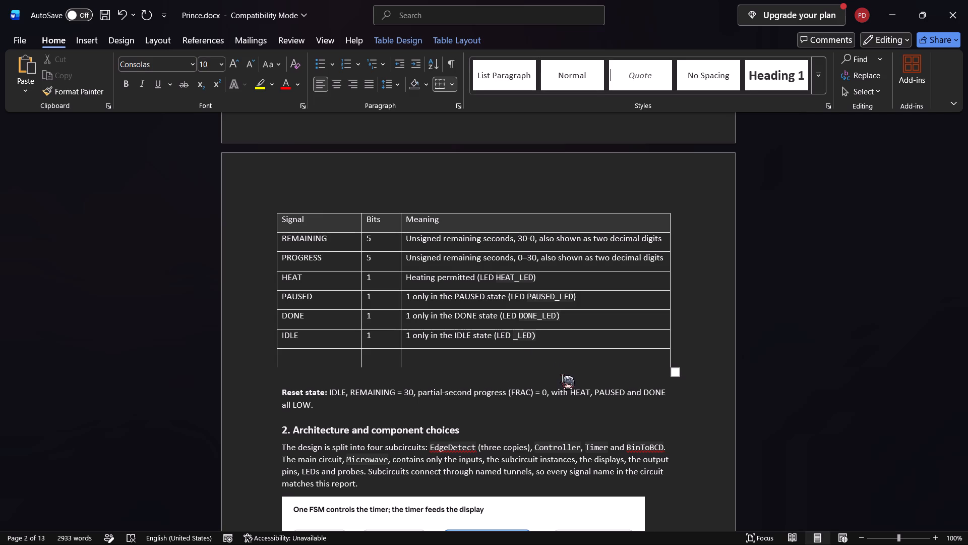
type("IDLE")
key("BackSpace")
key("BackSpace")
key("BackSpace")
key("BackSpace")
key("BackSpace")
type("IDLE")
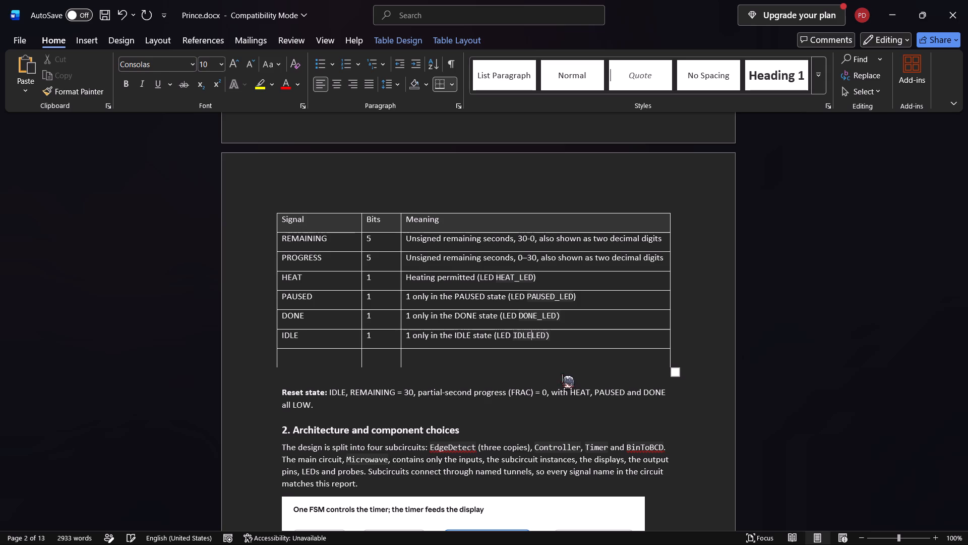
key("shift+underscore")
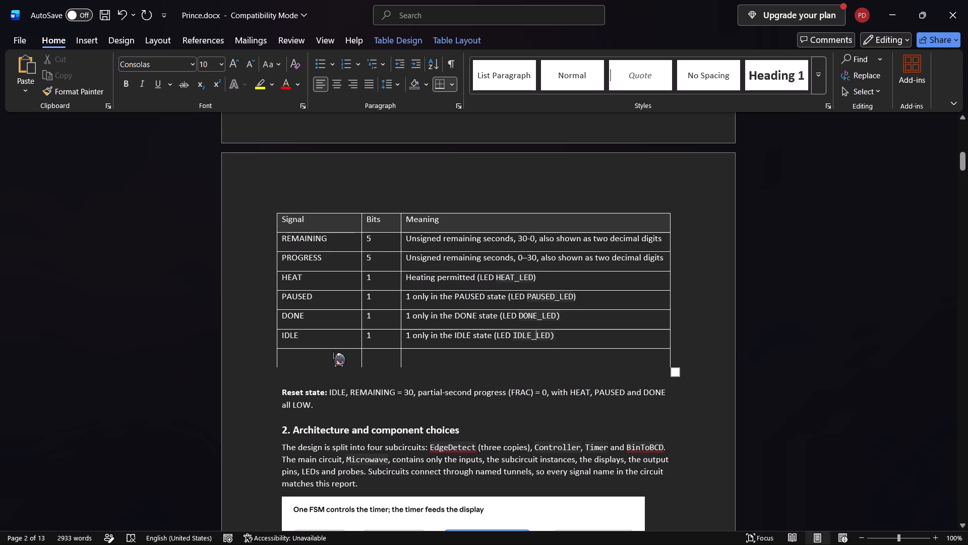
Copy the entire IDLE row's contents into the blank last row of the Outputs table.
left_click(329, 356)
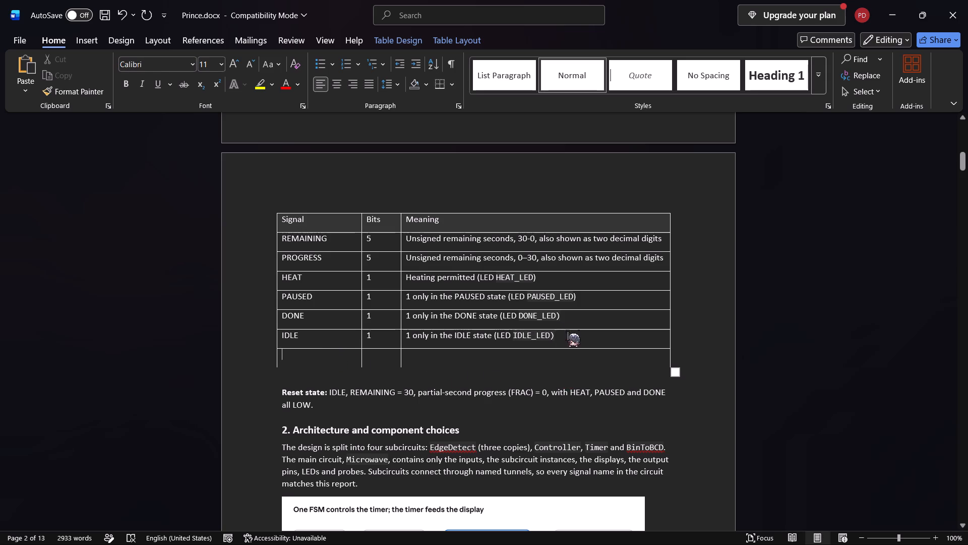
left_click(568, 338)
left_click_drag(568, 338, 278, 334)
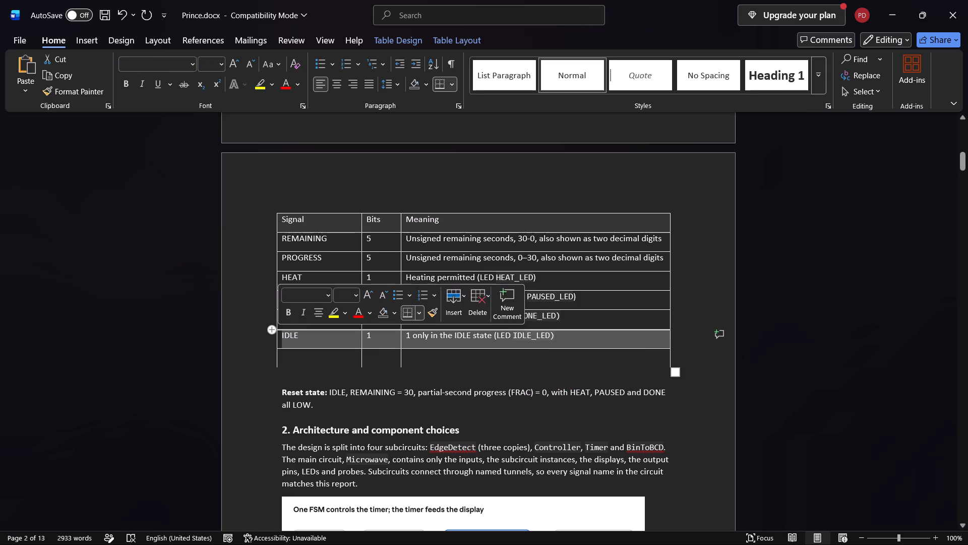
key("ctrl+c")
left_click(319, 360)
key("ctrl+v")
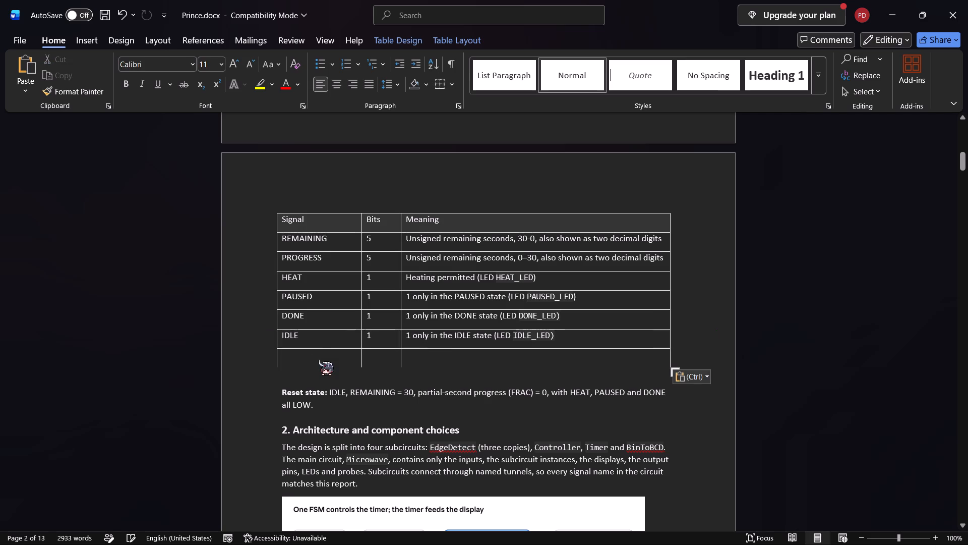
Change the signal name in the last row of the Outputs table to RUNNING.
left_click(321, 357)
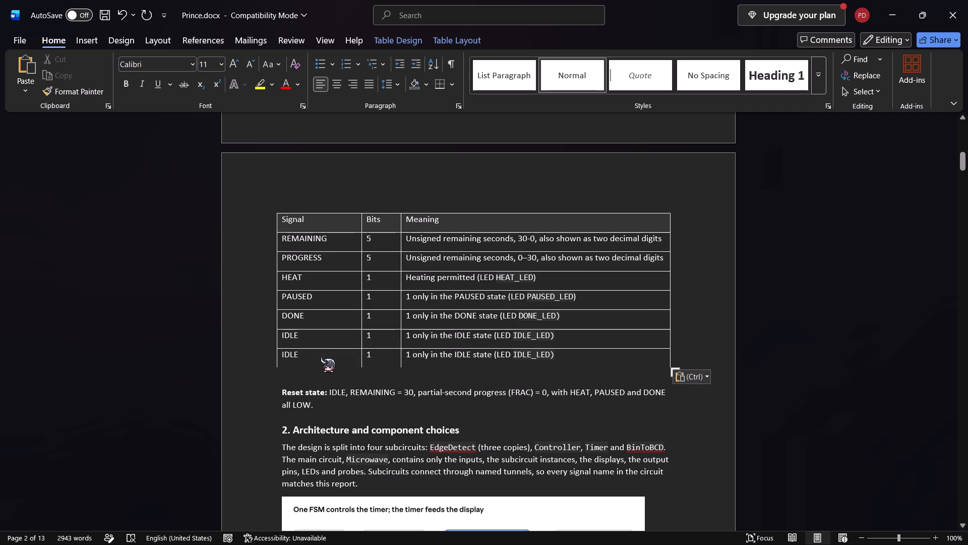
key("BackSpace")
key("BackSpace")
key("BackSpace")
key("BackSpace")
key("shift+r")
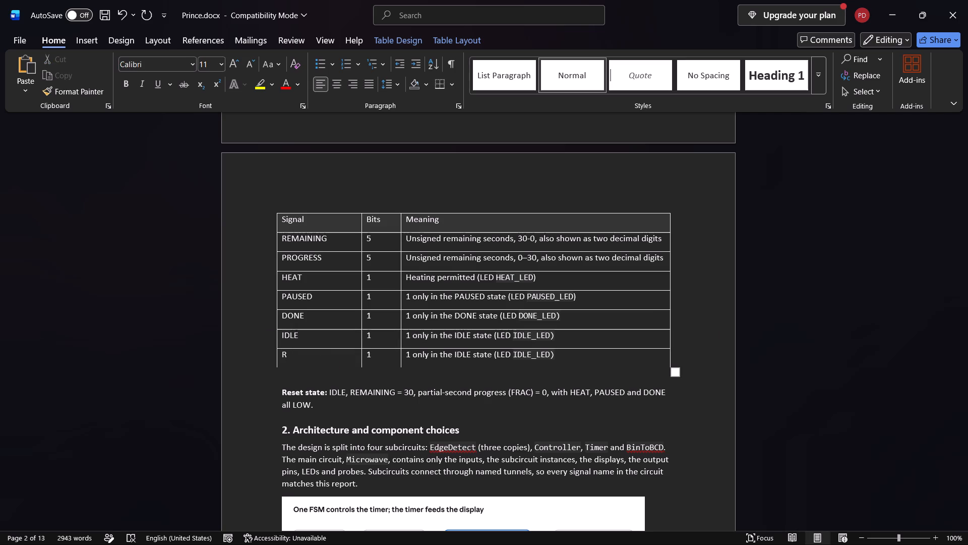
type("UNNING")
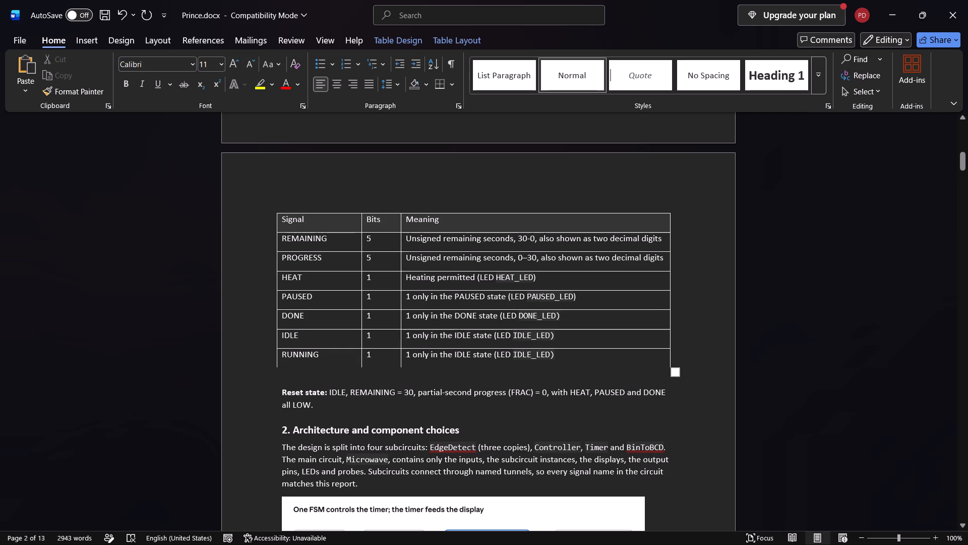
Change the state name to RUNNING and the LED name to RUNNING_LED in the RUNNING row's description.
left_click(469, 356)
key("BackSpace")
key("BackSpace")
key("BackSpace")
key("BackSpace")
type("RUNNING")
left_click(551, 356)
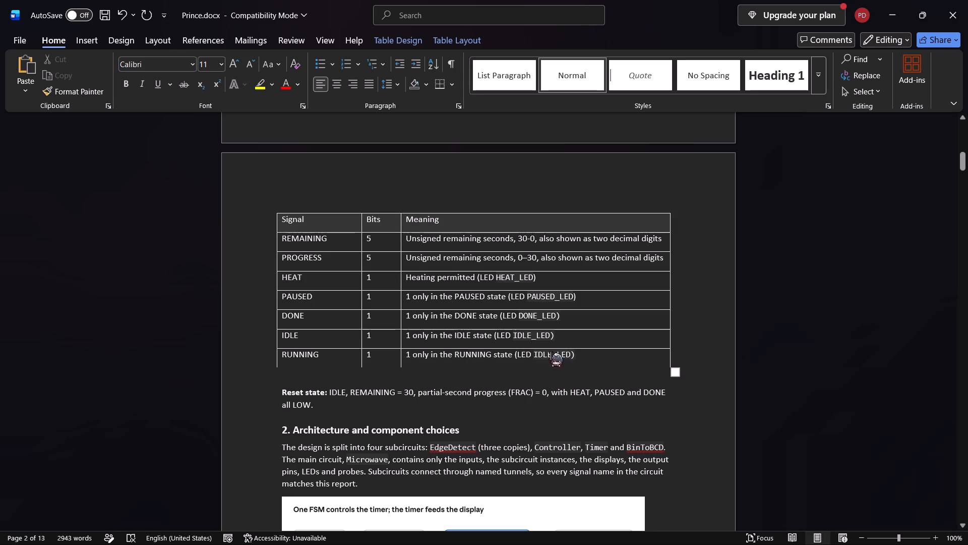
key("BackSpace")
key("BackSpace")
key("BackSpace")
key("BackSpace")
type("RUNNING")
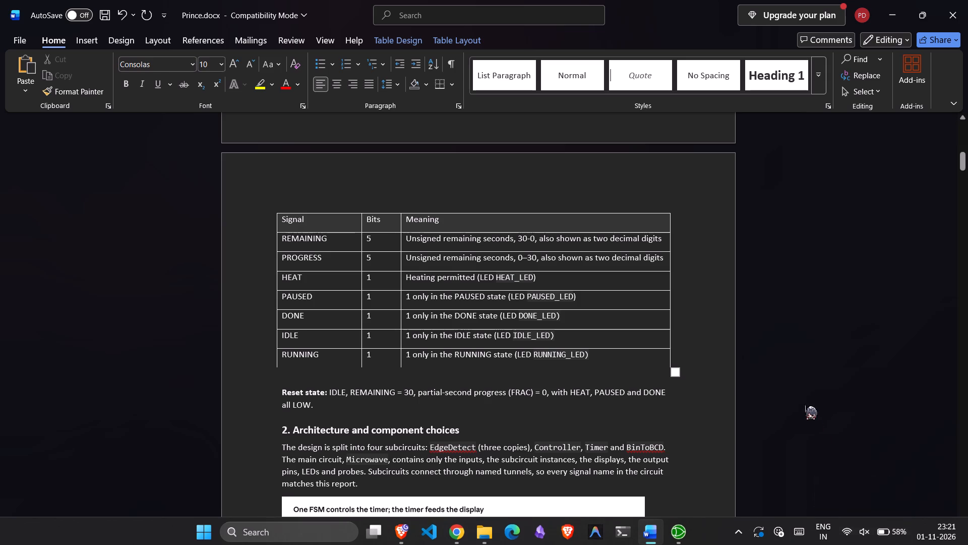
Examine the architecture diagram and the subcircuit table in section 2, Architecture and component choices.
left_click(805, 409)
scroll(805, 409, "down", 2)
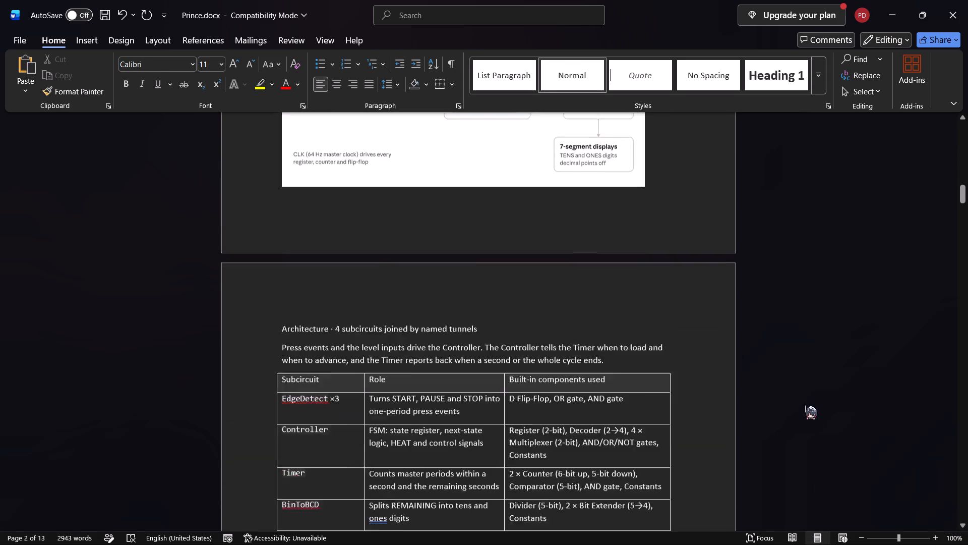
scroll(805, 409, "down", 2)
scroll(805, 409, "up", 2)
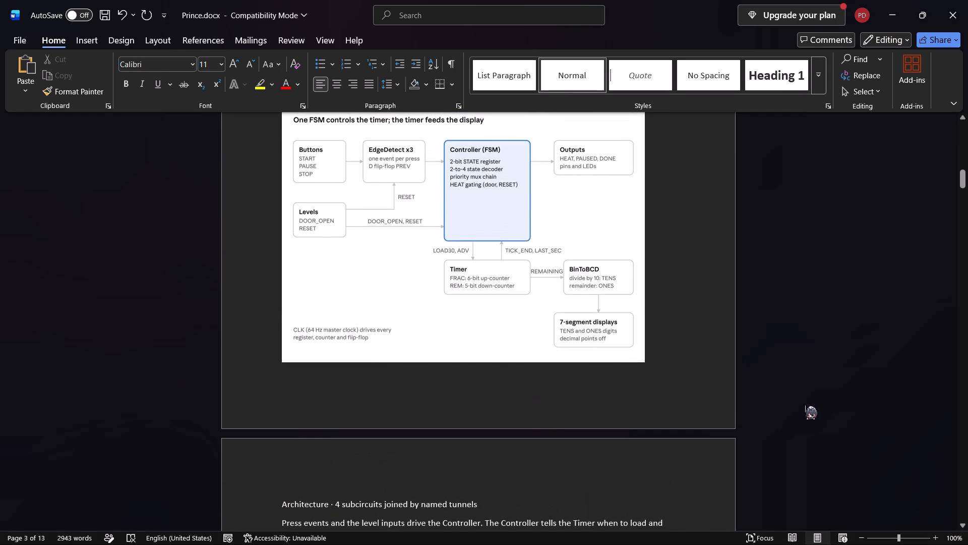
scroll(805, 409, "up", 1)
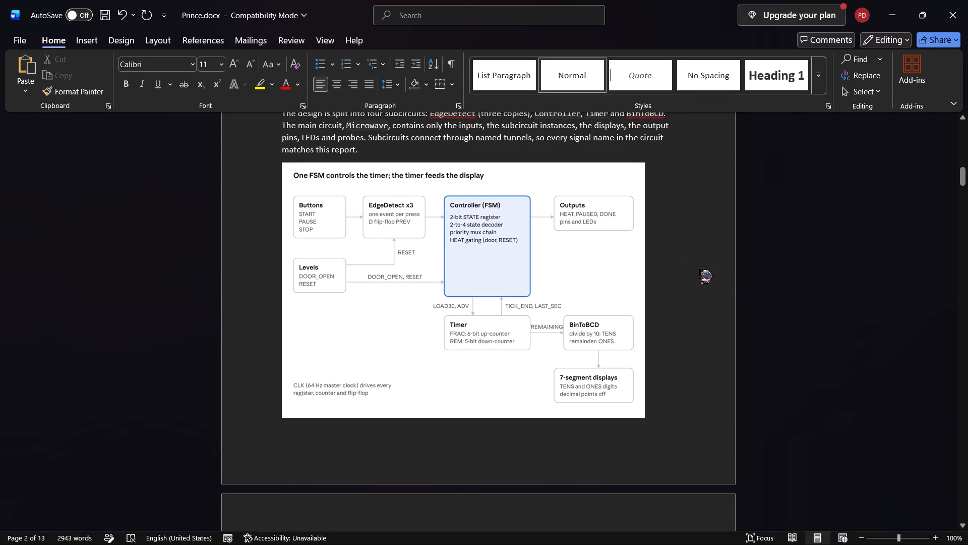
scroll(700, 272, "down", 3)
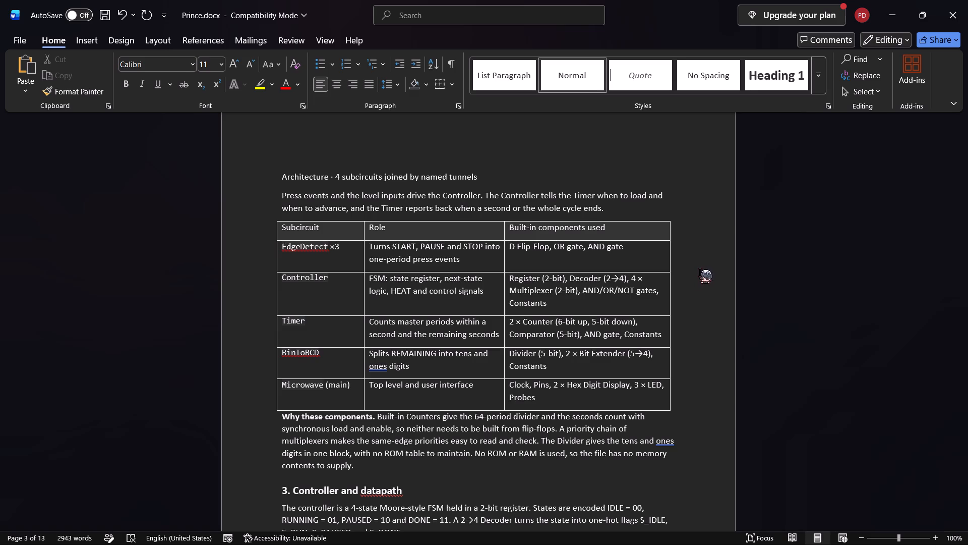
left_click(700, 272)
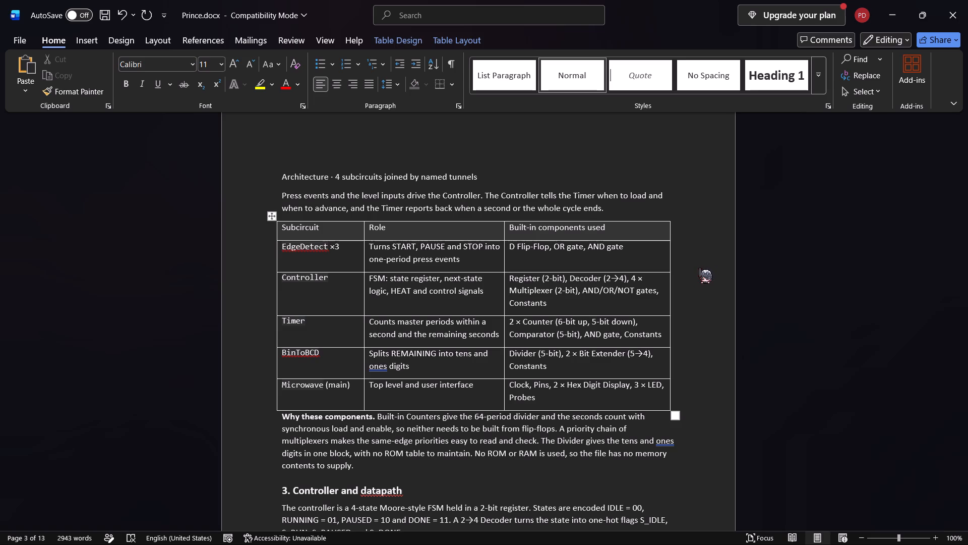
left_click(780, 321)
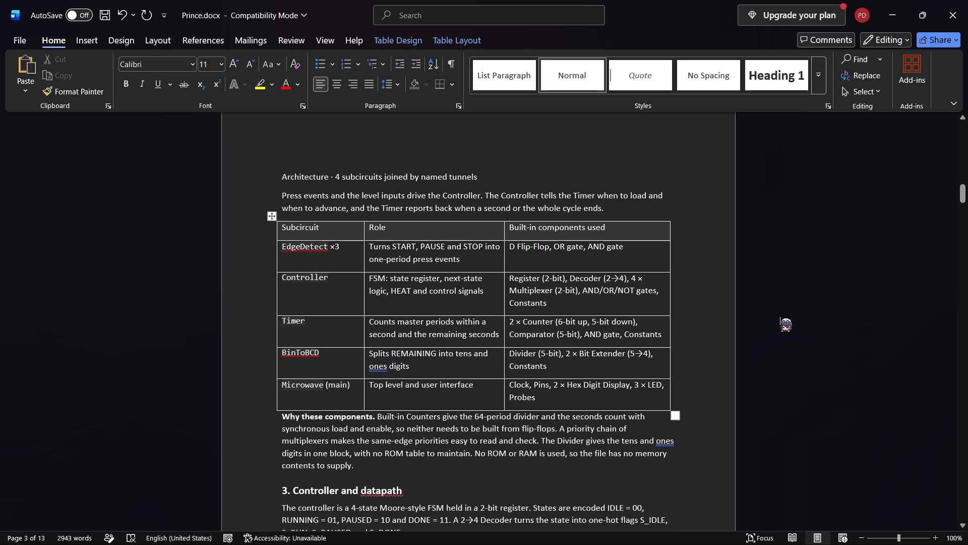
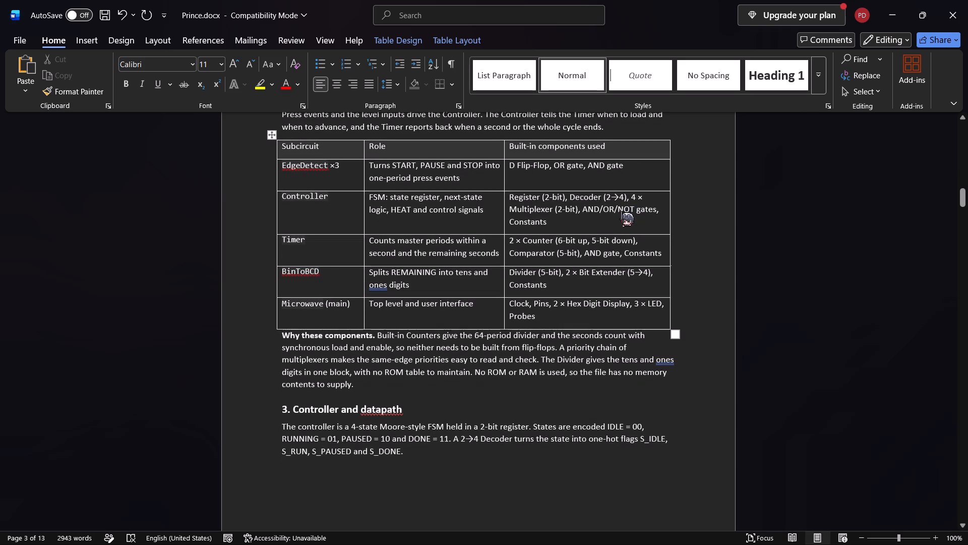
Read the subcircuit table and the "Why these components" paragraph in section 2, continuing to the section 3 introduction.
scroll(621, 215, "down", 1)
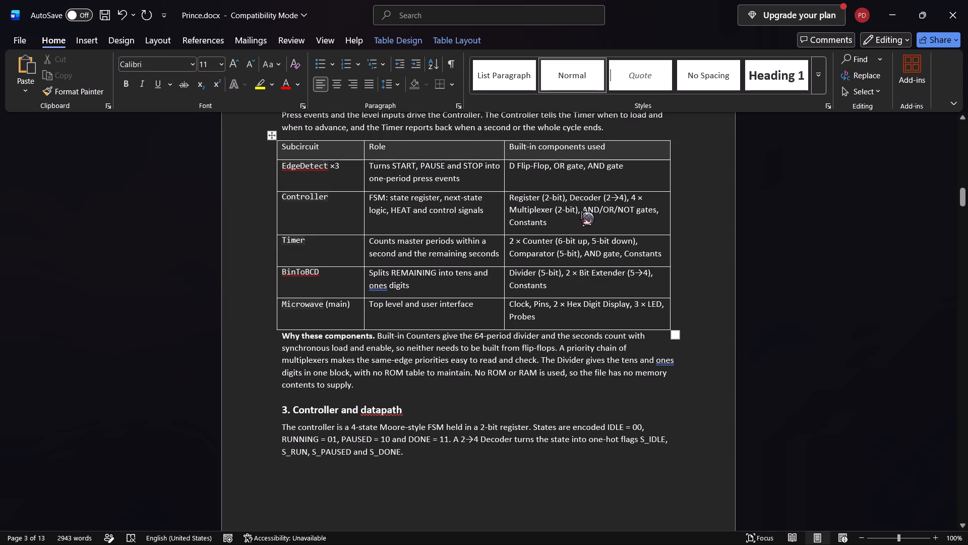
scroll(581, 215, "right", 1)
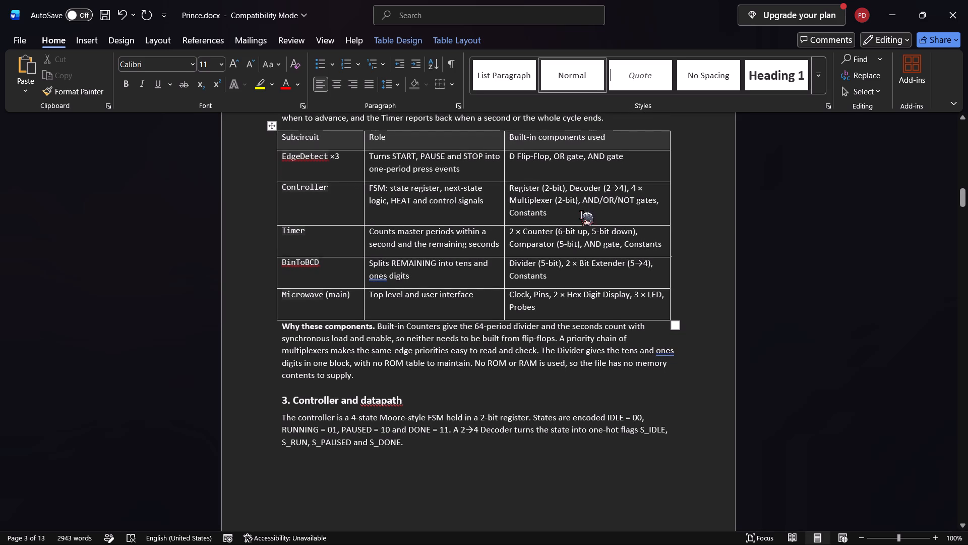
scroll(581, 215, "right", 2)
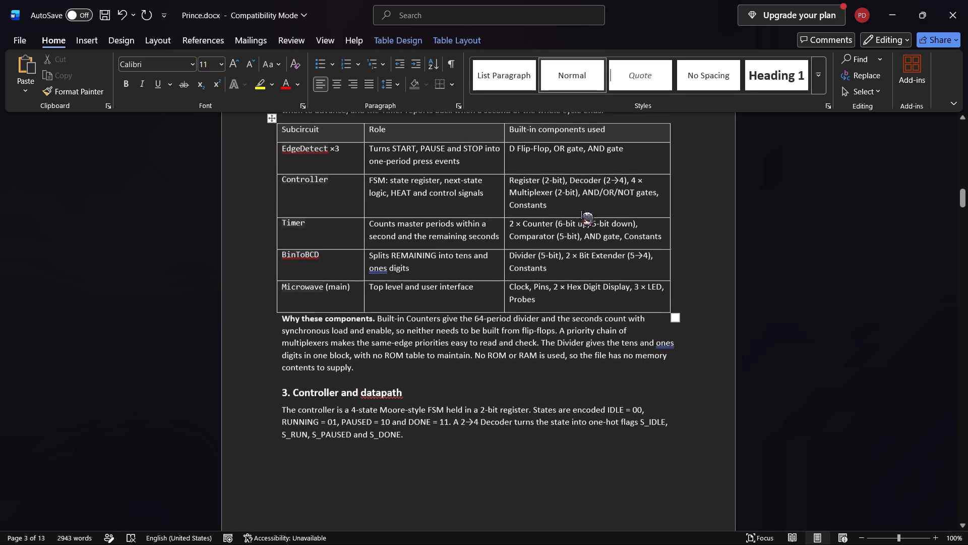
scroll(581, 215, "right", 1)
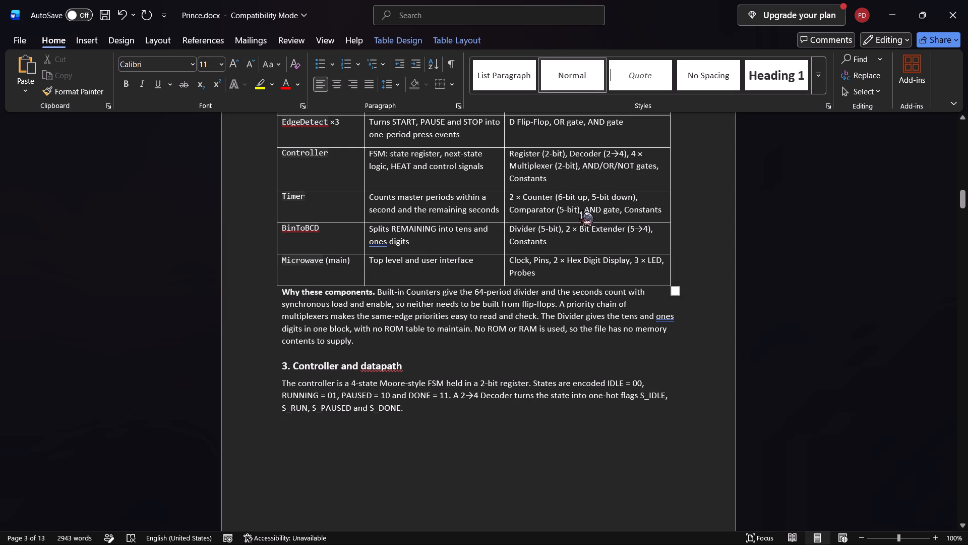
scroll(581, 215, "right", 2)
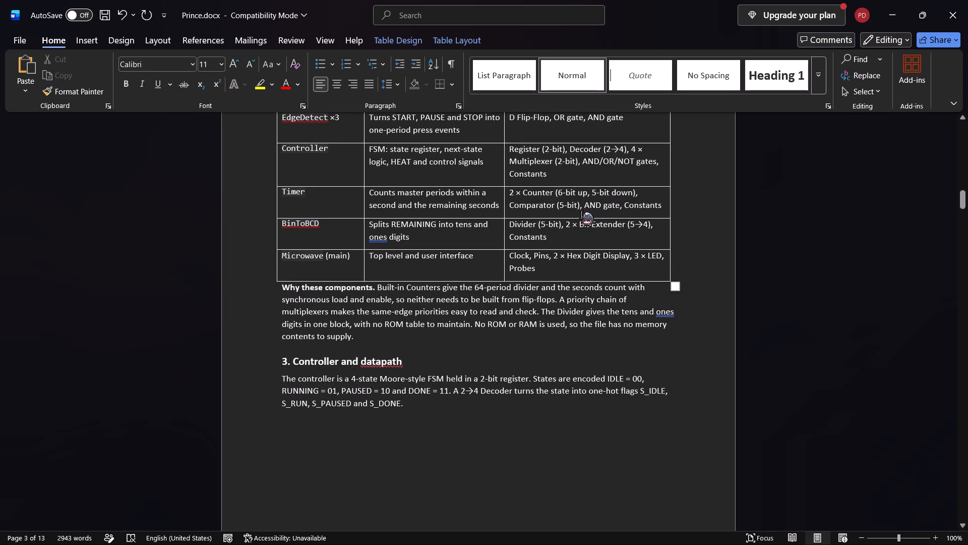
scroll(581, 215, "right", 1)
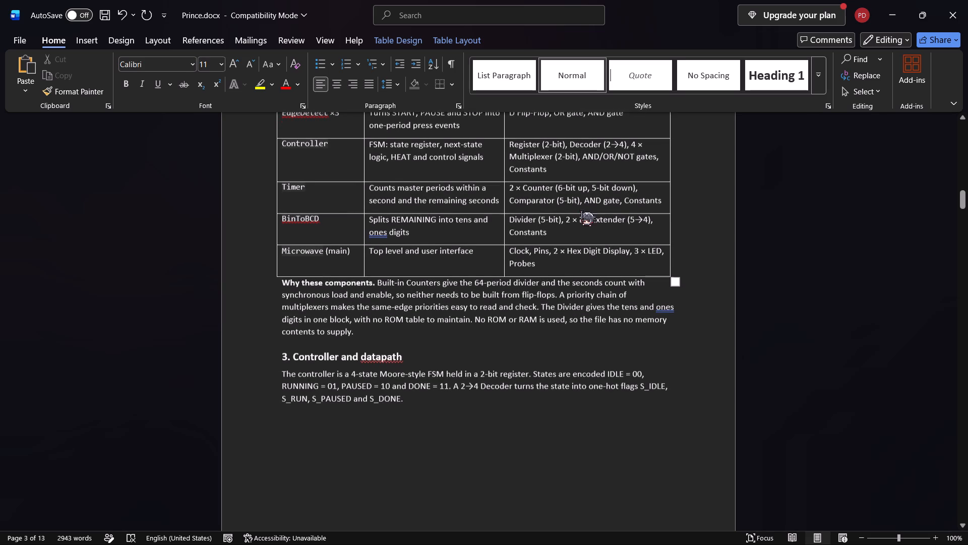
scroll(581, 215, "right", 1)
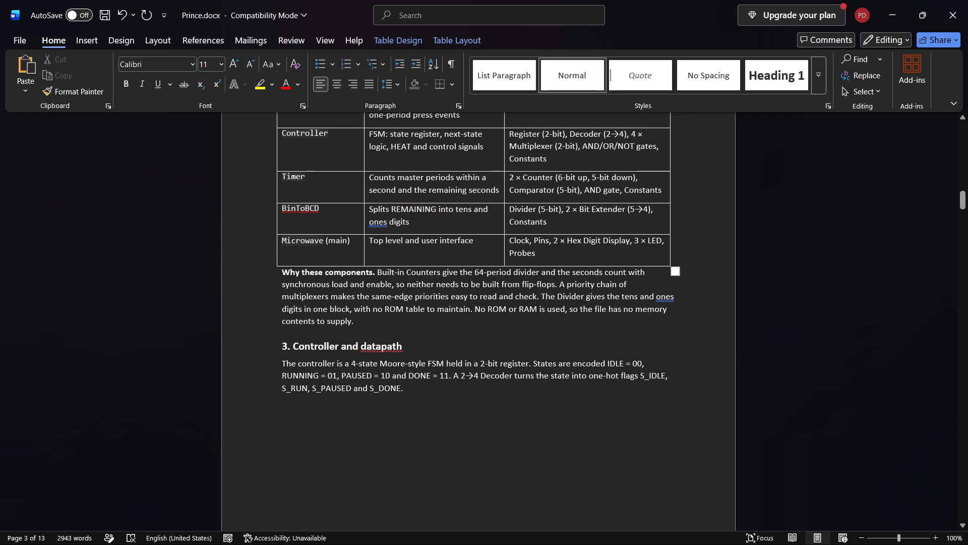
scroll(479, 224, "down", 1)
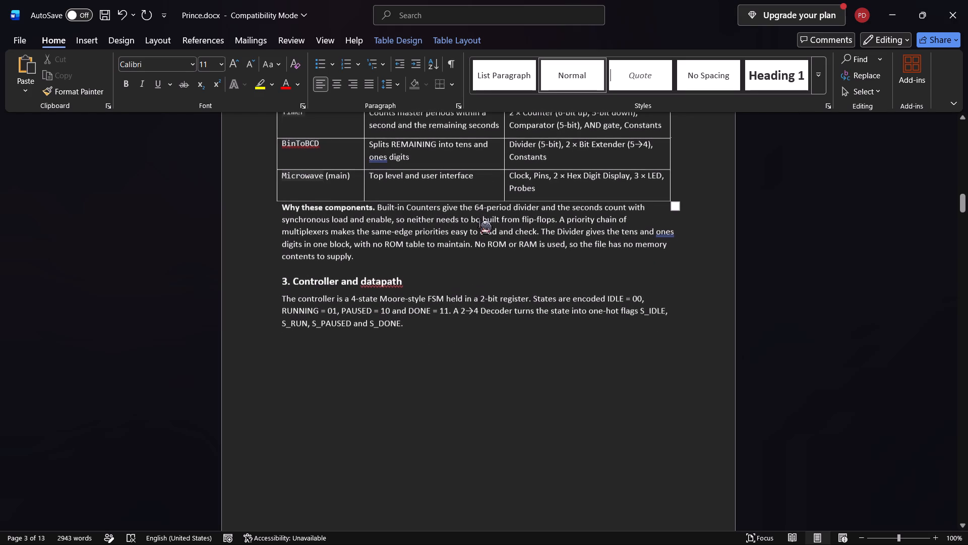
scroll(479, 224, "down", 3)
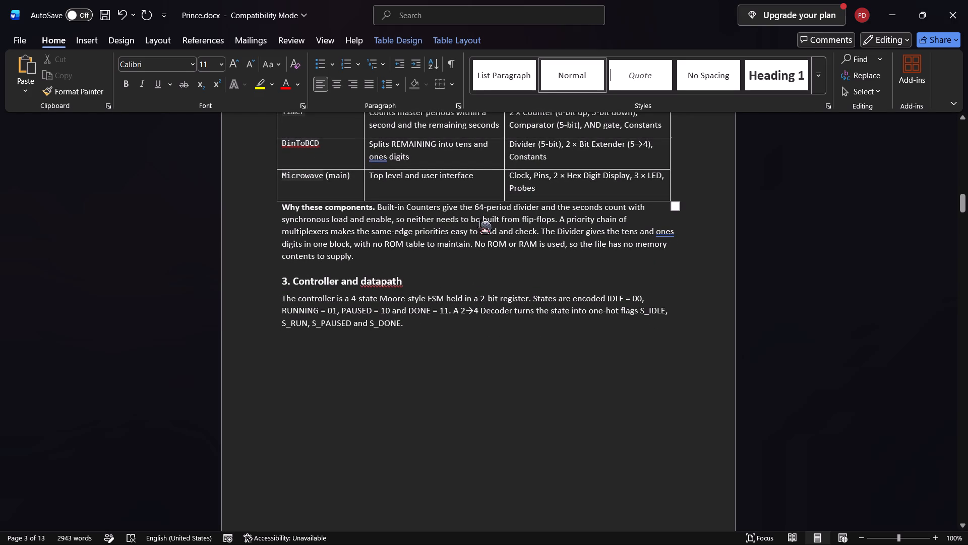
scroll(479, 224, "down", 1)
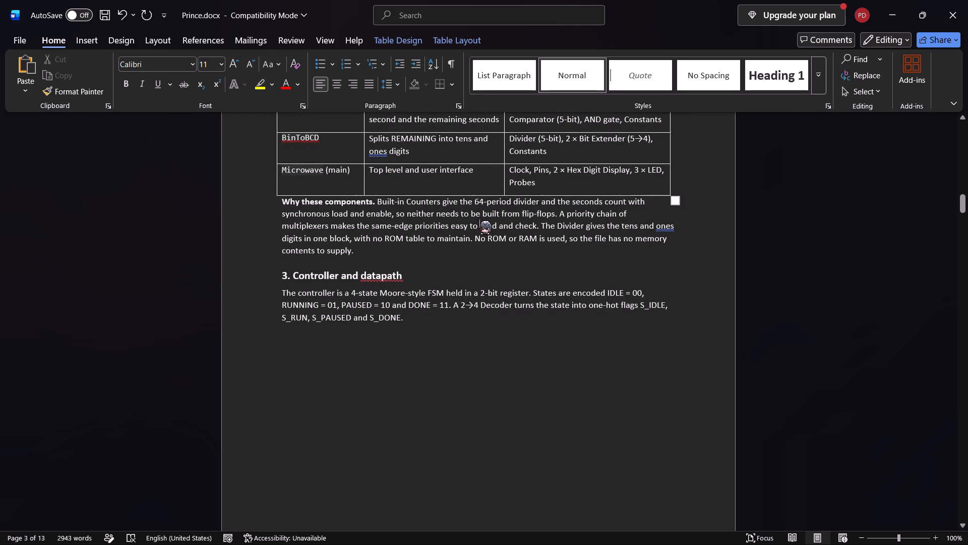
scroll(479, 224, "down", 1)
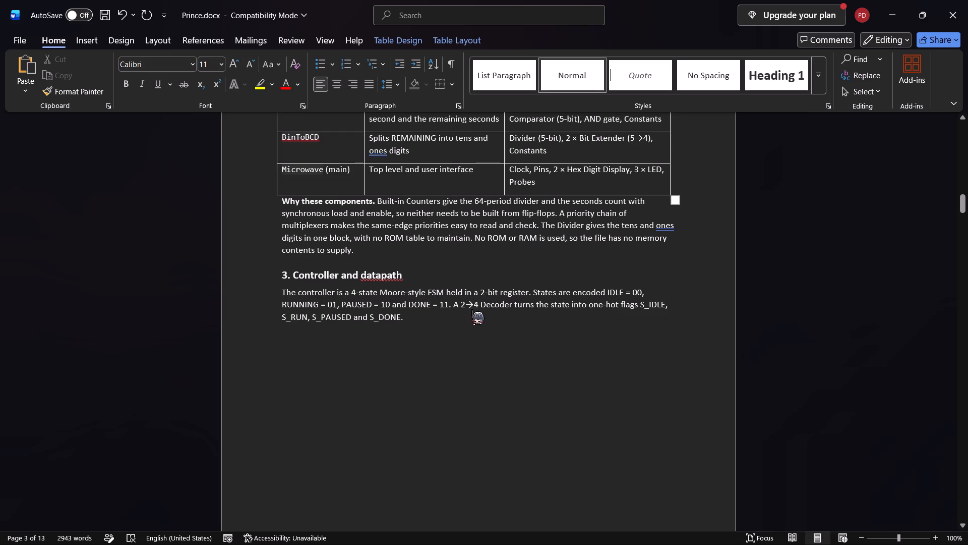
Delete "Moore-style" from the opening sentence of section 3, Controller and datapath, leaving "a 4-state FSM".
scroll(472, 314, "down", 3)
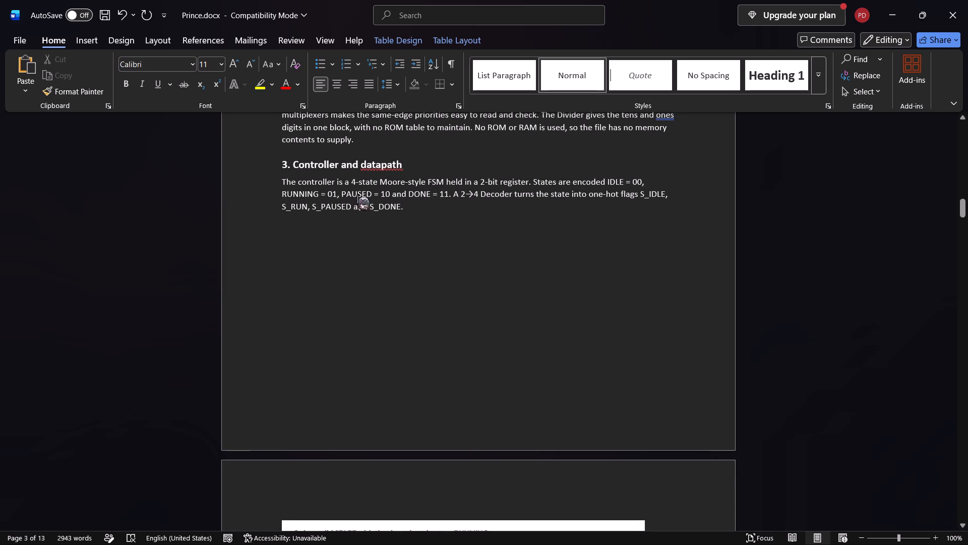
left_click(428, 182)
key("Left")
key("BackSpace")
key("BackSpace")
key("BackSpace")
key("BackSpace")
key("BackSpace")
key("BackSpace")
key("BackSpace")
key("BackSpace")
key("BackSpace")
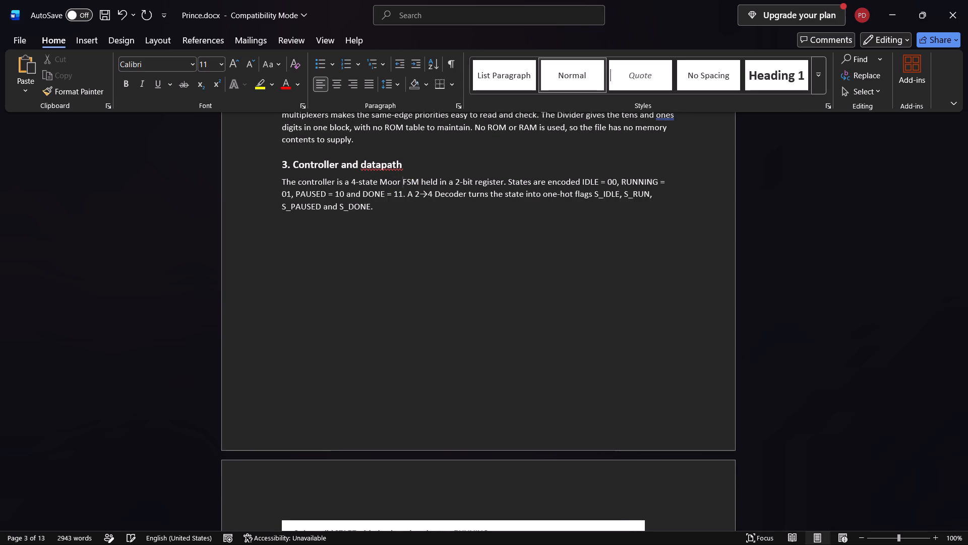
key("BackSpace")
key("BackSpace")
key("BackSpace")
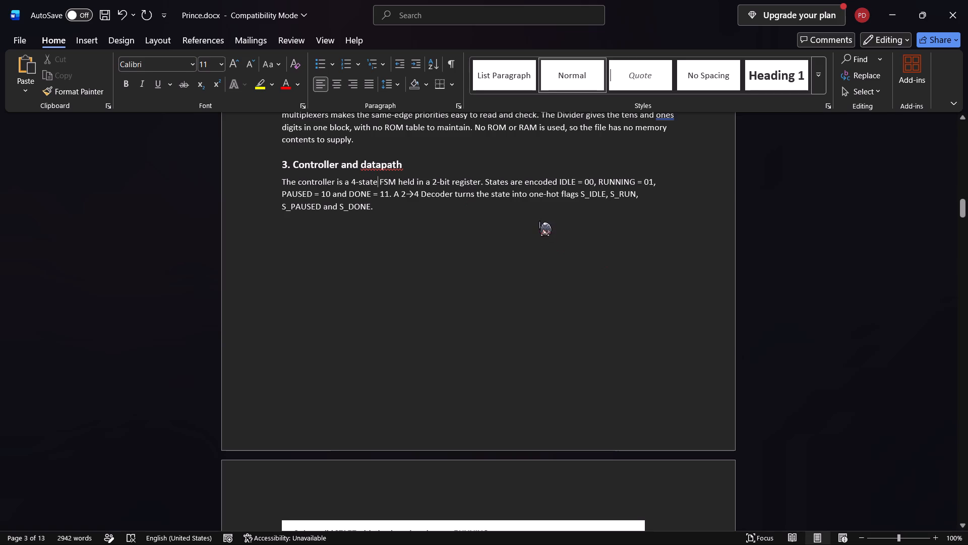
left_click(538, 223)
Delete the raw LaTeX equation for EVENT and PREV above the bullet list in section 3.1, Input-event logic.
scroll(570, 204, "down", 3)
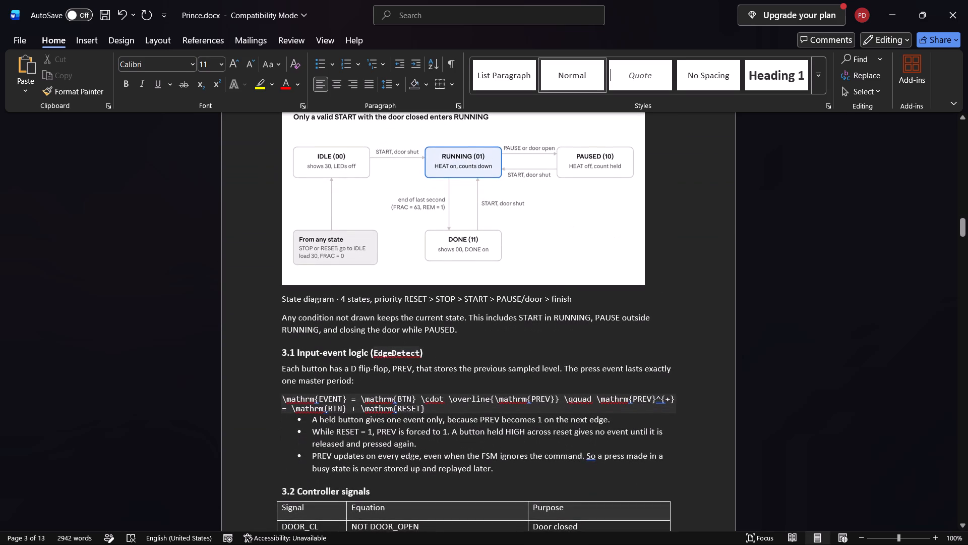
scroll(570, 204, "down", 5)
scroll(570, 204, "up", 2)
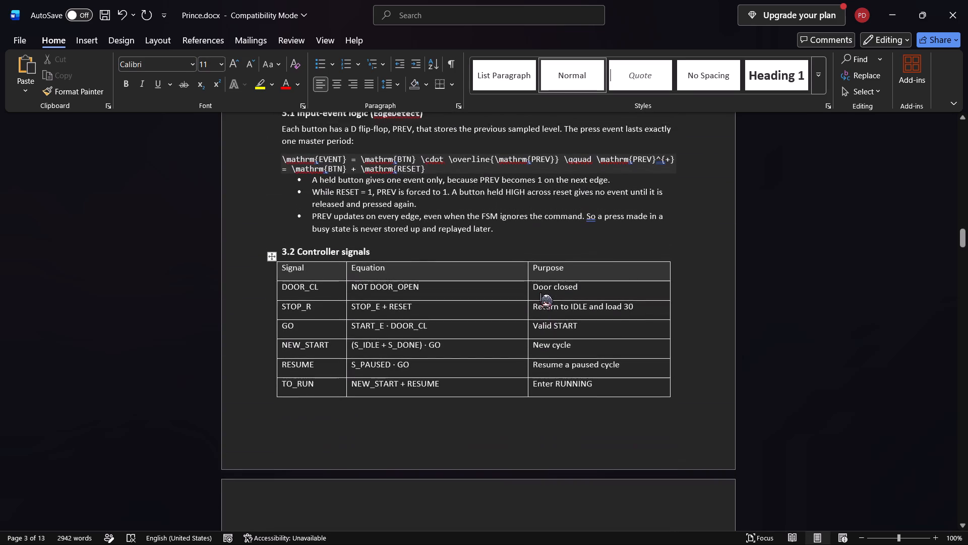
scroll(540, 297, "up", 1)
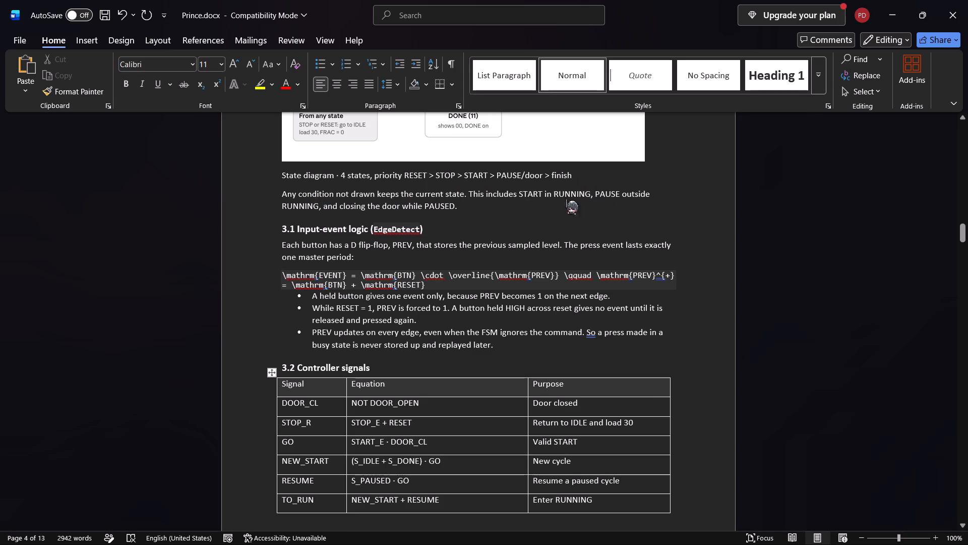
scroll(553, 214, "down", 1)
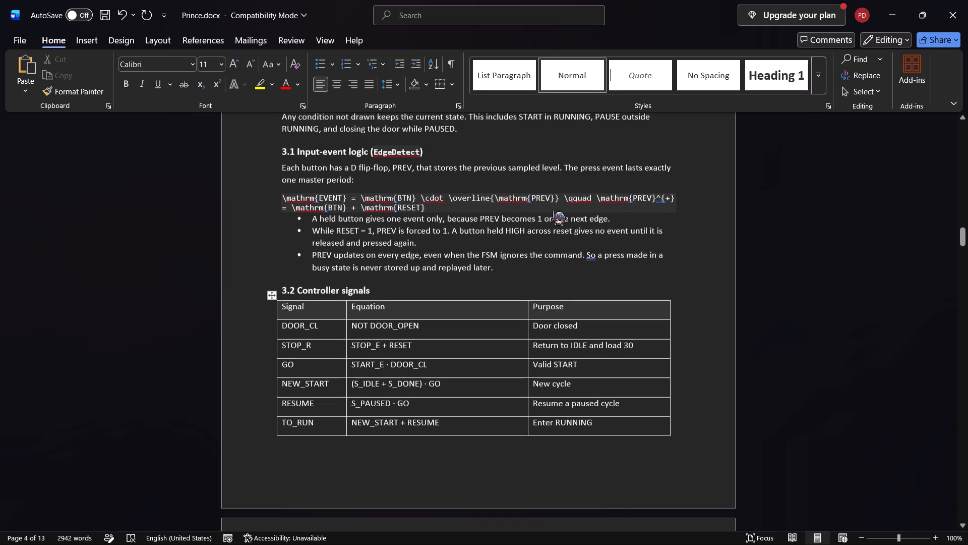
scroll(553, 214, "down", 1)
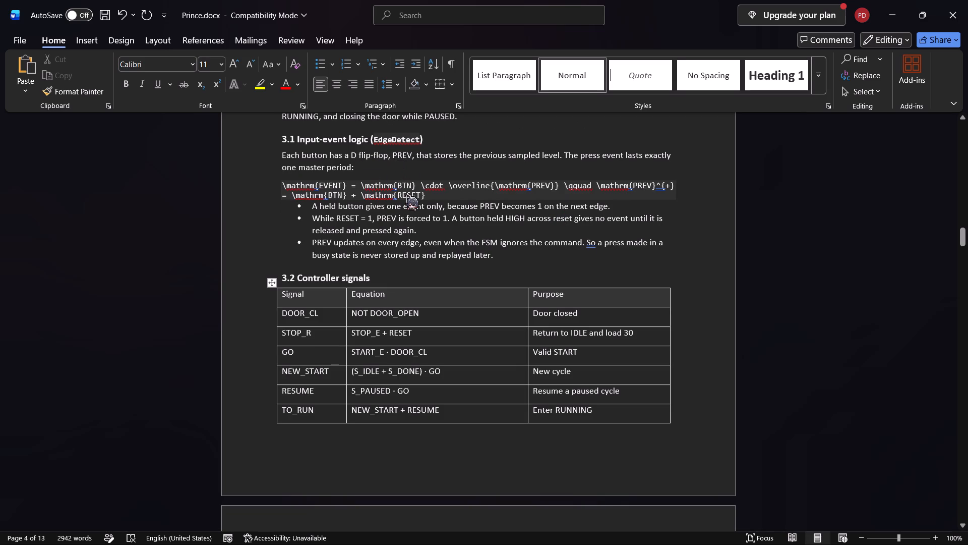
left_click_drag(281, 184, 412, 211)
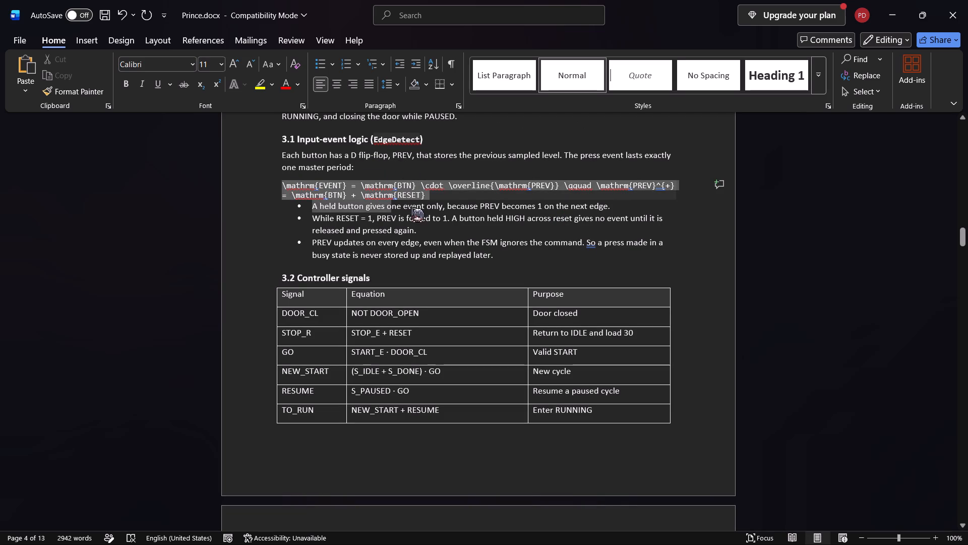
left_click_drag(412, 211, 430, 196)
key("BackSpace")
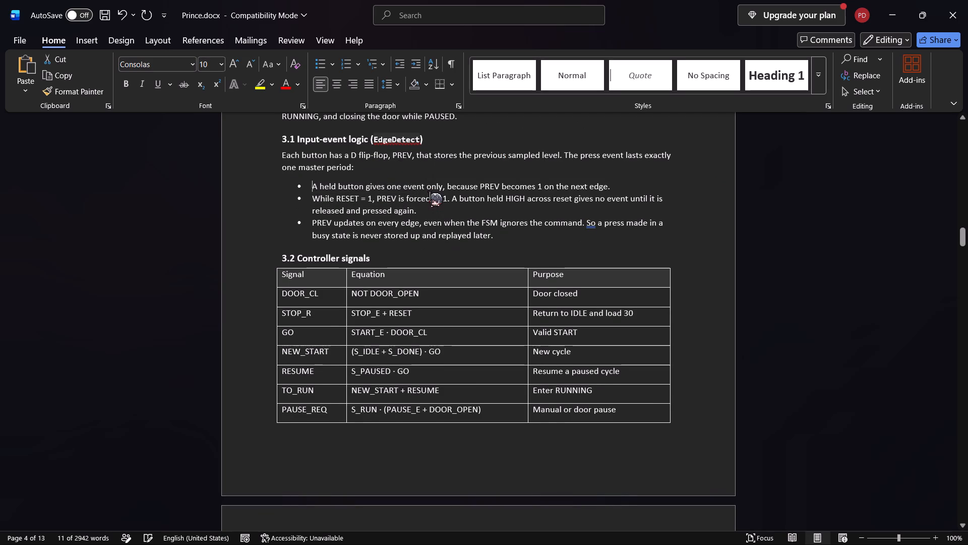
left_click(615, 243)
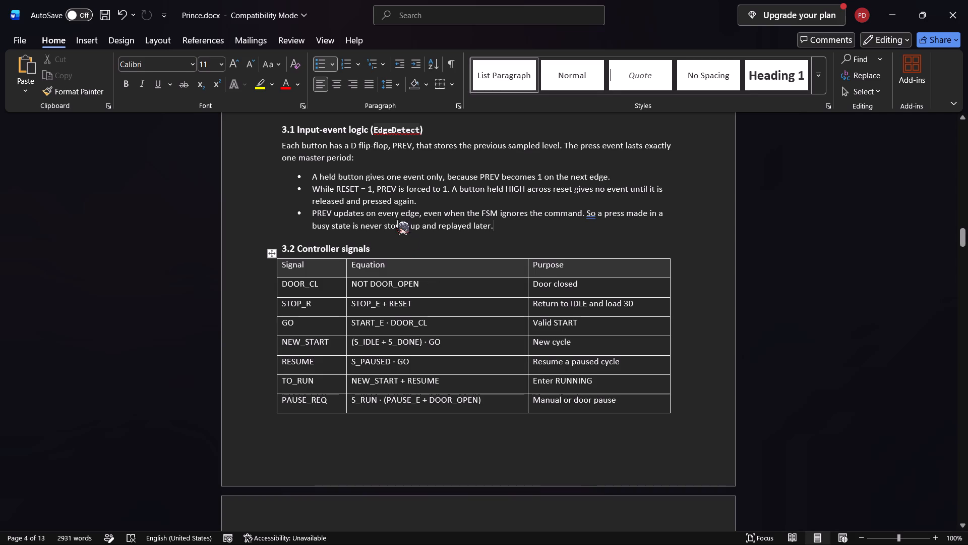
left_click(529, 228)
Examine the signals, equations and purposes in the section 3.2 Controller signals table across both pages.
scroll(503, 230, "down", 1)
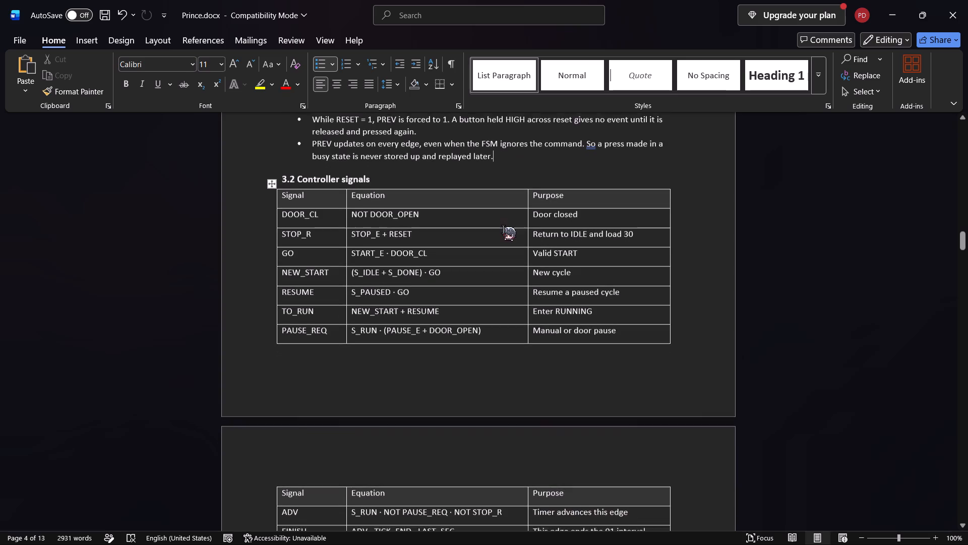
scroll(503, 230, "down", 1)
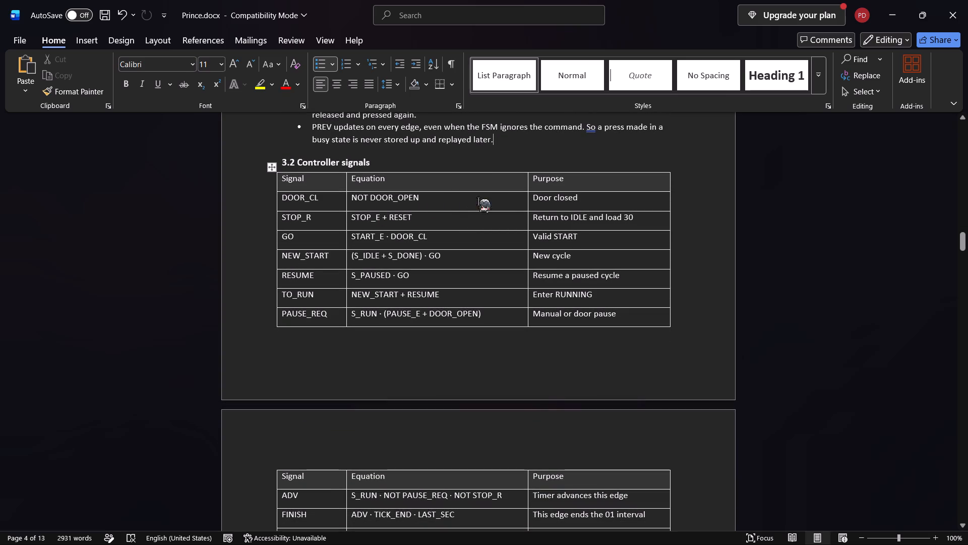
scroll(460, 233, "down", 1)
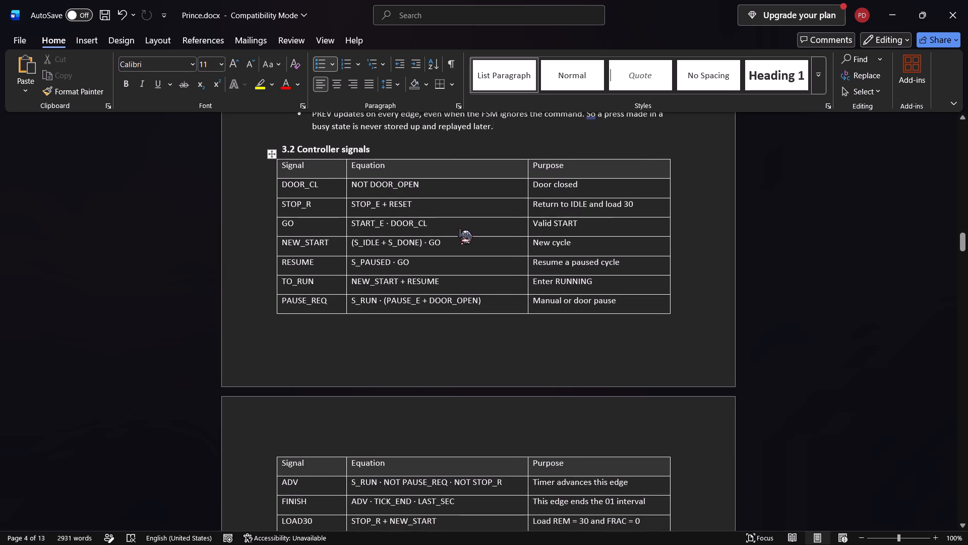
scroll(460, 233, "down", 2)
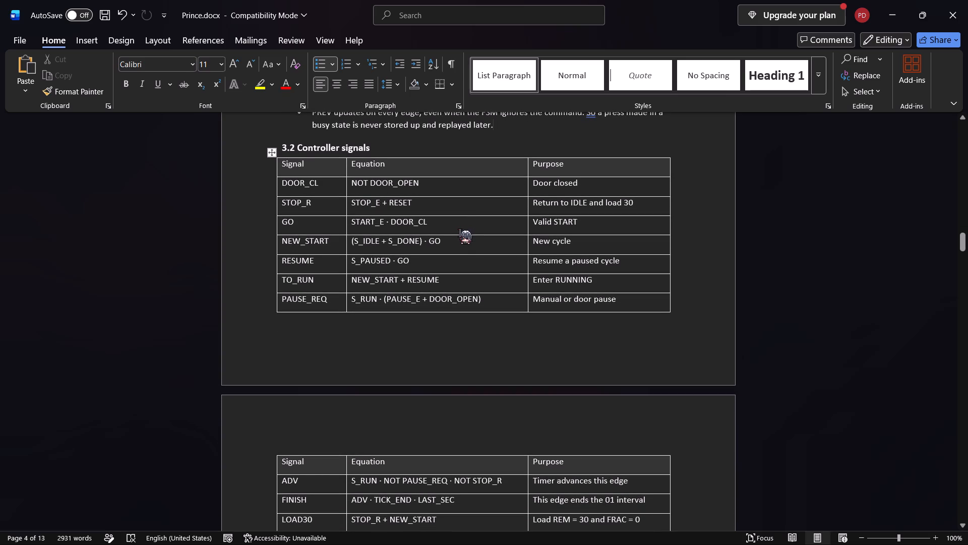
scroll(460, 233, "down", 2)
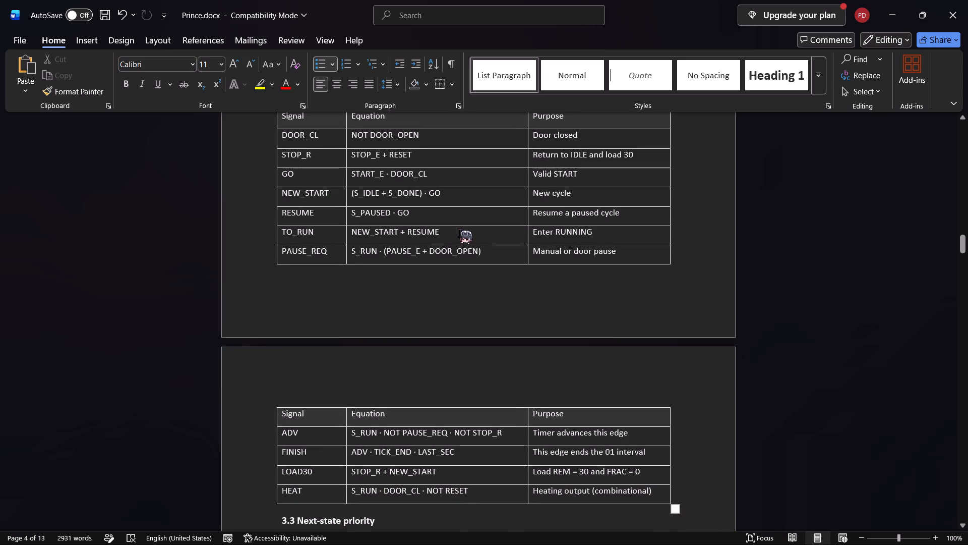
scroll(460, 233, "down", 1)
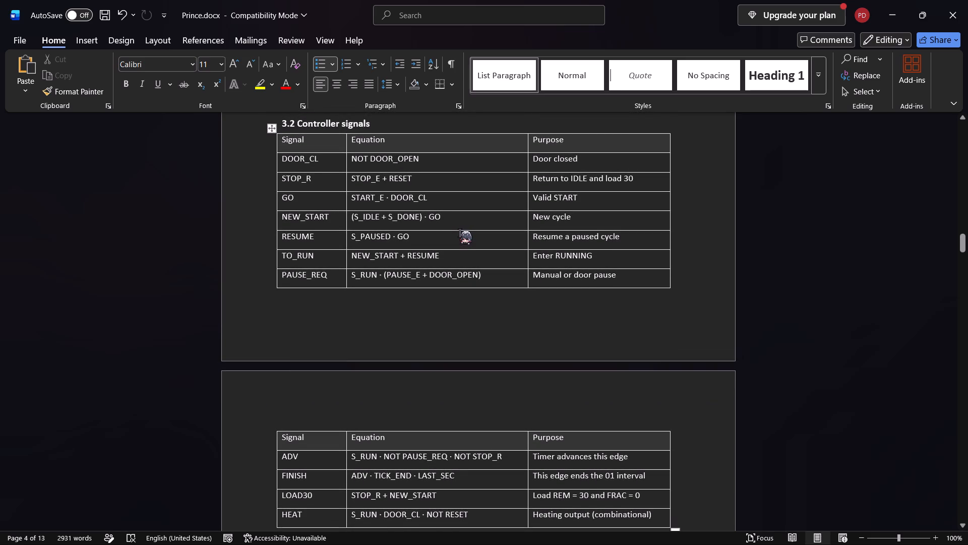
scroll(460, 233, "down", 2)
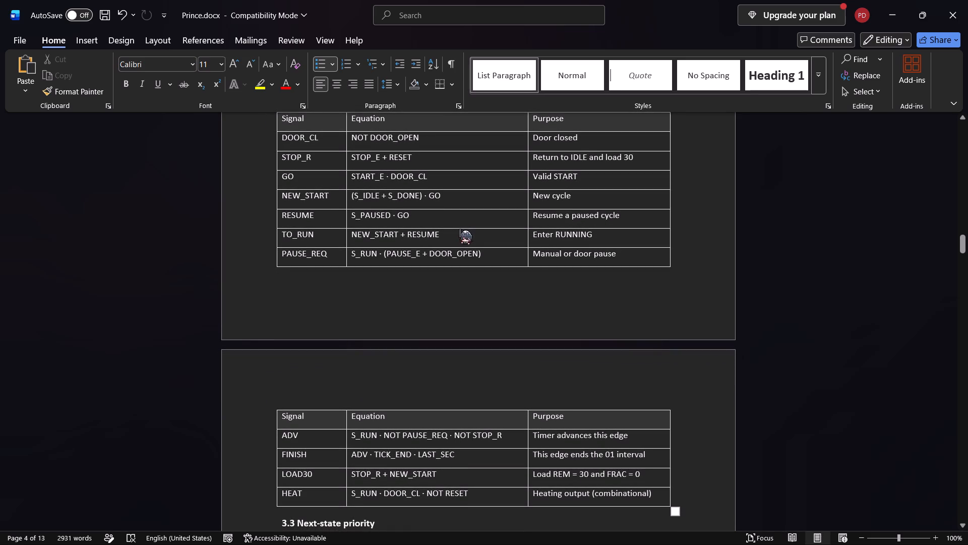
scroll(460, 233, "down", 2)
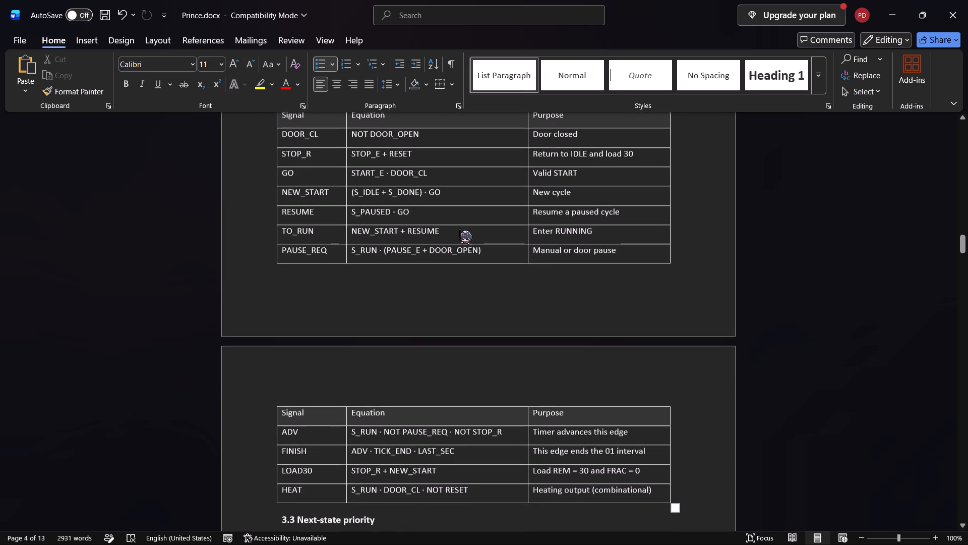
scroll(460, 233, "down", 1)
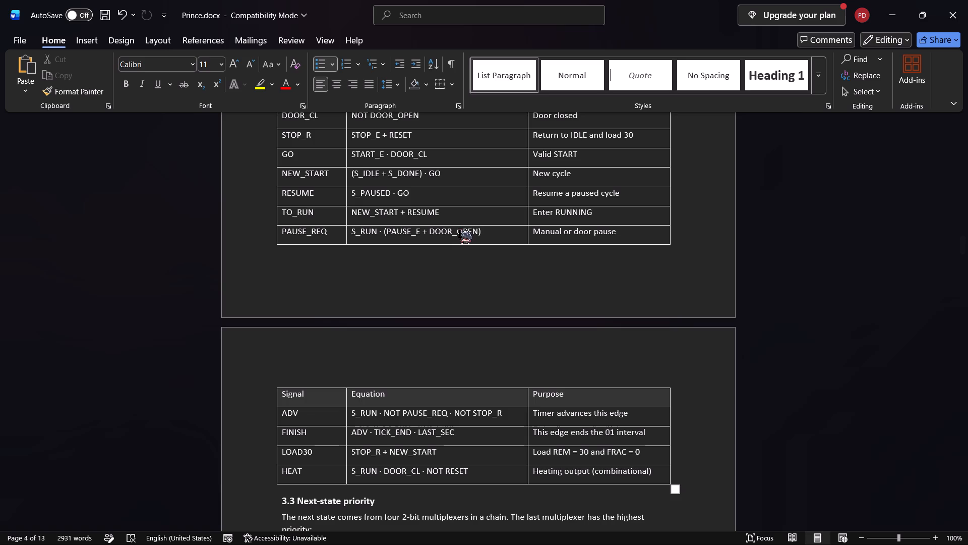
Delete the raw LaTeX equation for NEXT below the introductory sentence in section 3.3, Next-state priority.
scroll(460, 233, "down", 2)
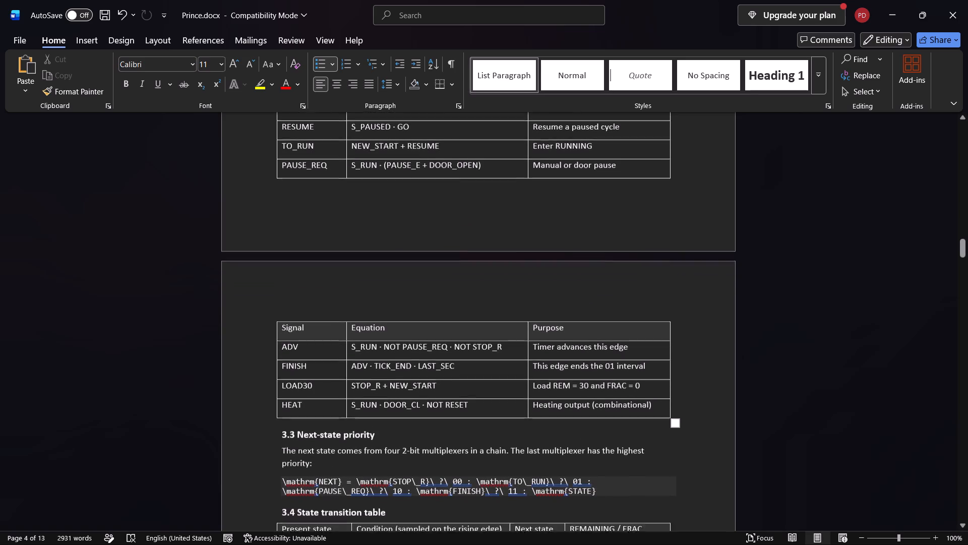
scroll(460, 233, "down", 2)
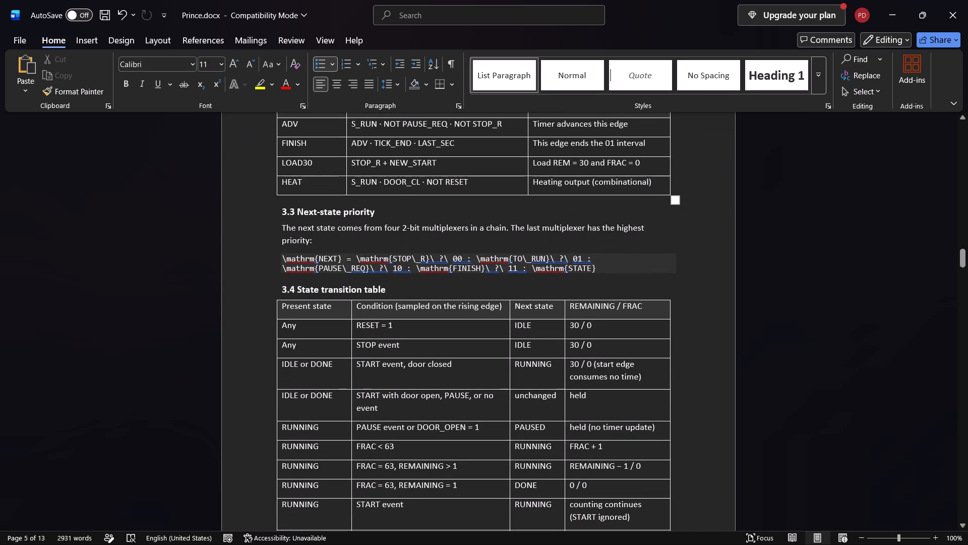
left_click_drag(275, 255, 619, 264)
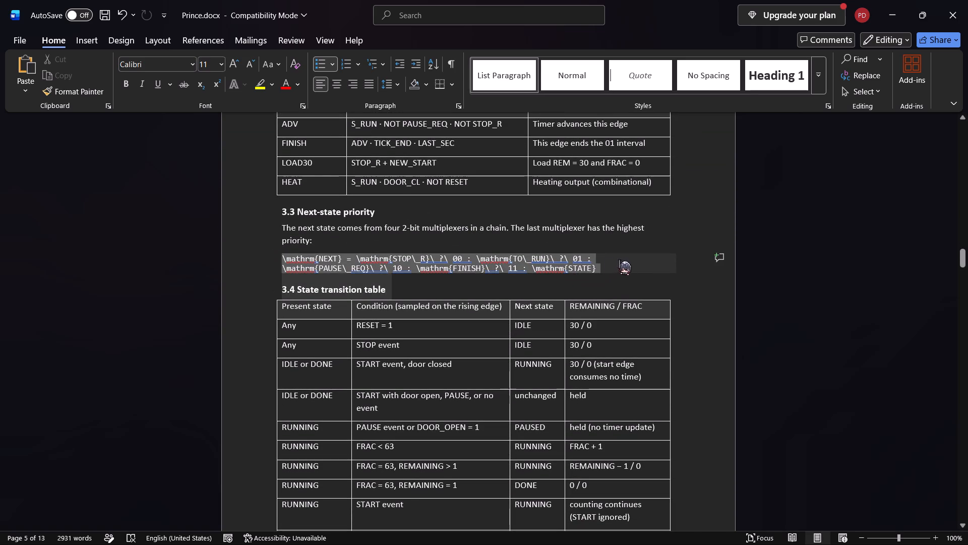
left_click_drag(619, 264, 670, 269)
key("BackSpace")
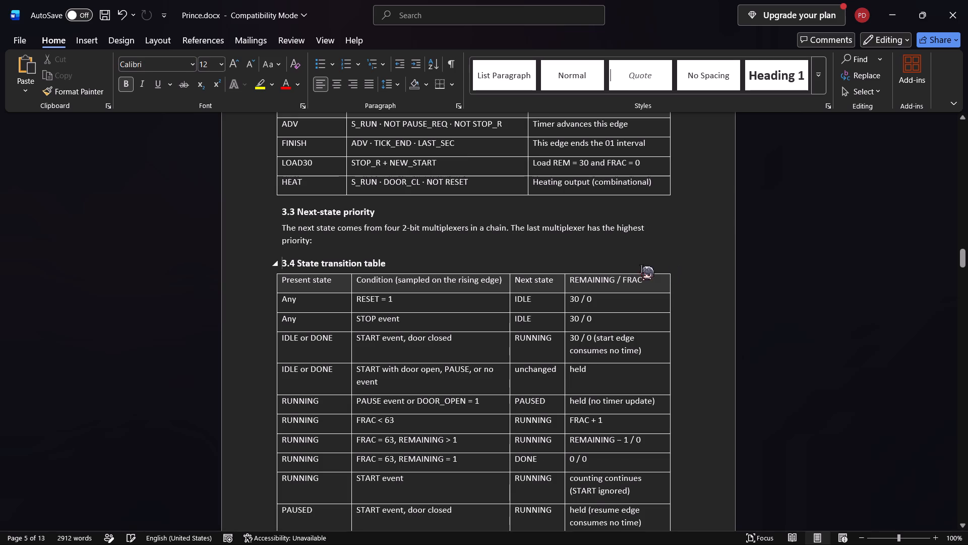
left_click(659, 248)
Examine the conditions, next states and REMAINING / FRAC entries in the section 3.4 State transition table.
scroll(659, 248, "down", 1)
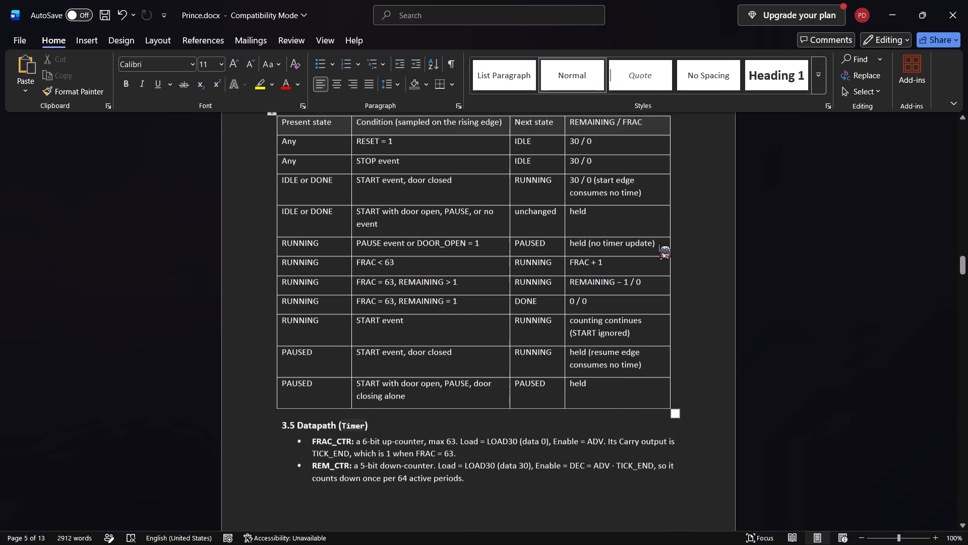
scroll(659, 248, "down", 1)
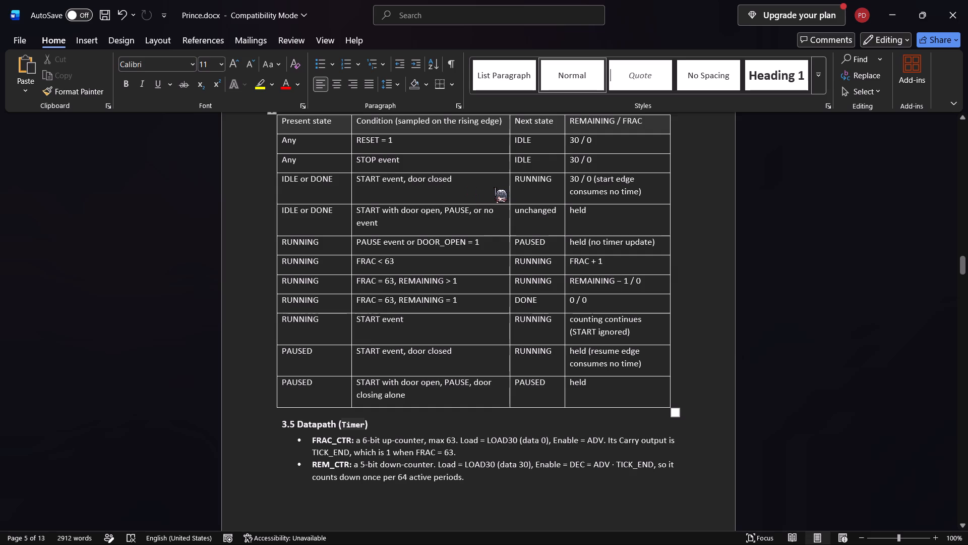
scroll(433, 214, "right", 1)
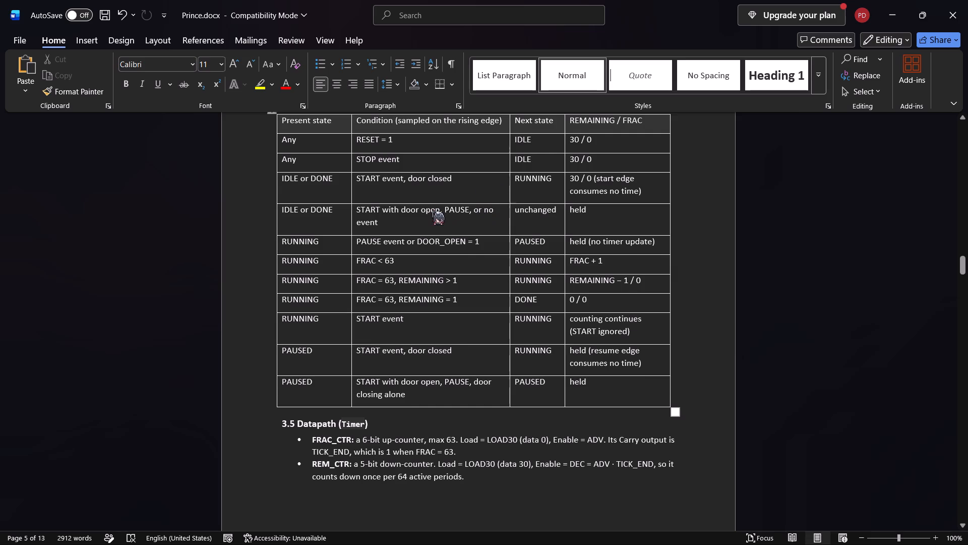
scroll(433, 214, "right", 2)
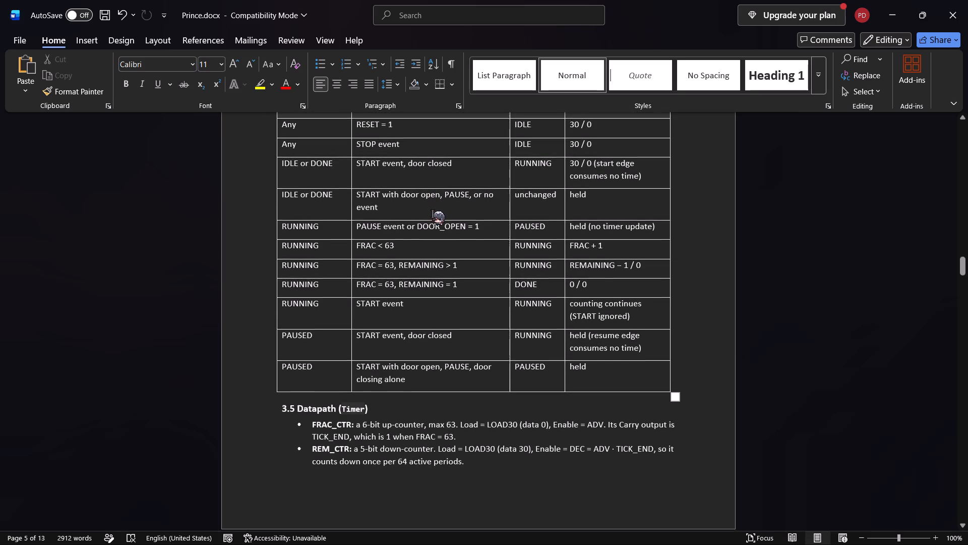
scroll(433, 214, "right", 2)
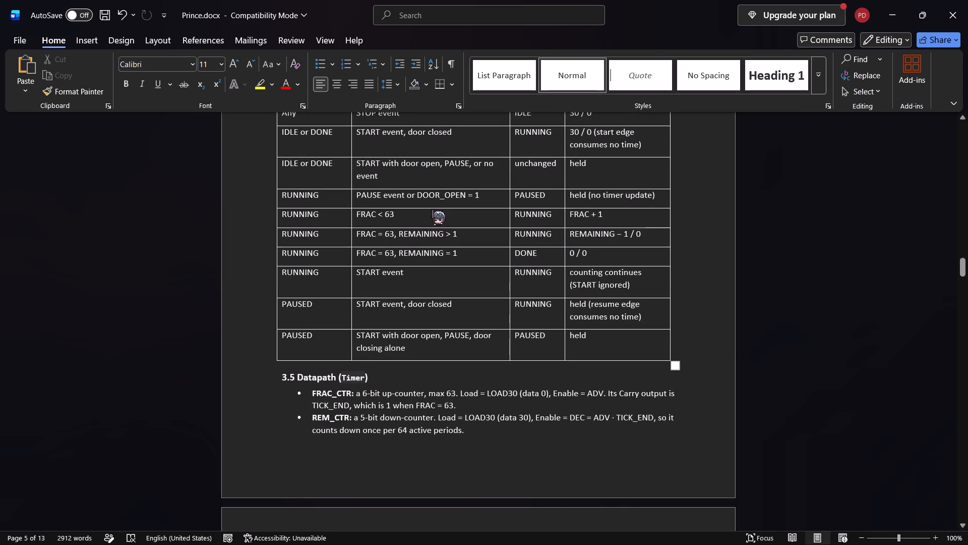
scroll(433, 214, "right", 1)
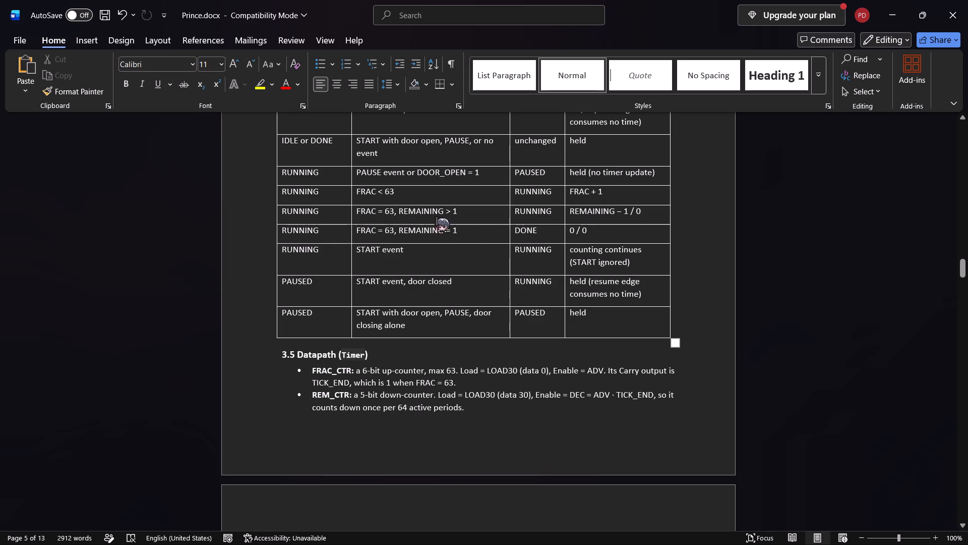
scroll(455, 243, "down", 1)
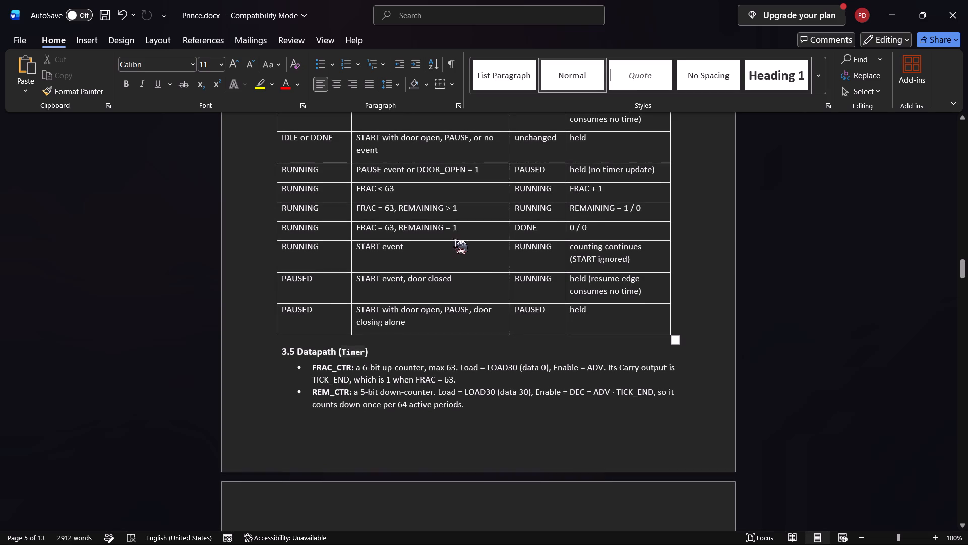
scroll(455, 243, "down", 1)
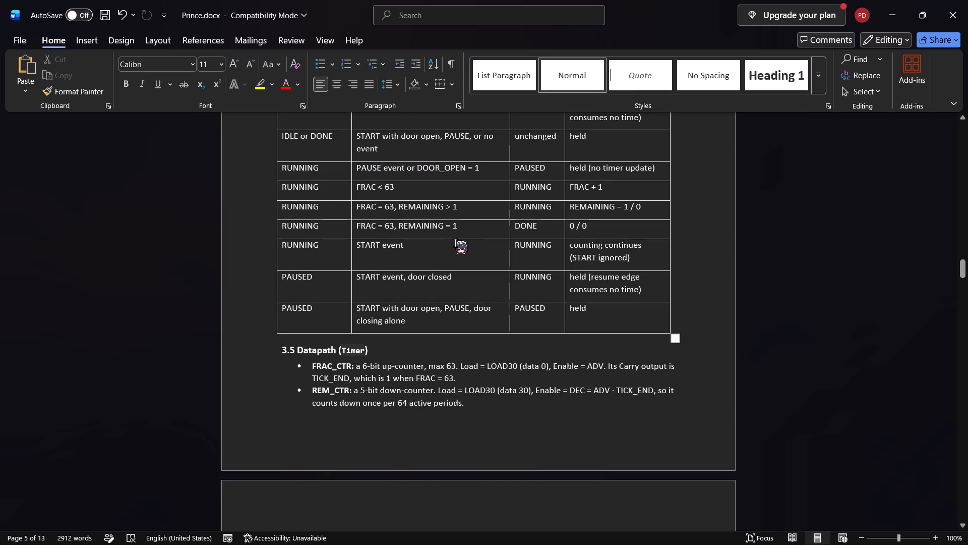
scroll(455, 243, "down", 1)
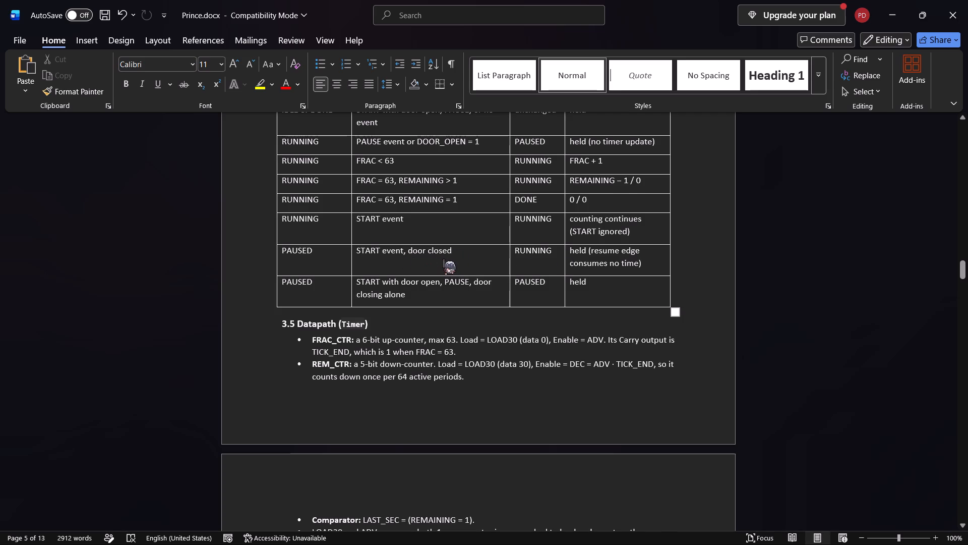
scroll(444, 263, "down", 1)
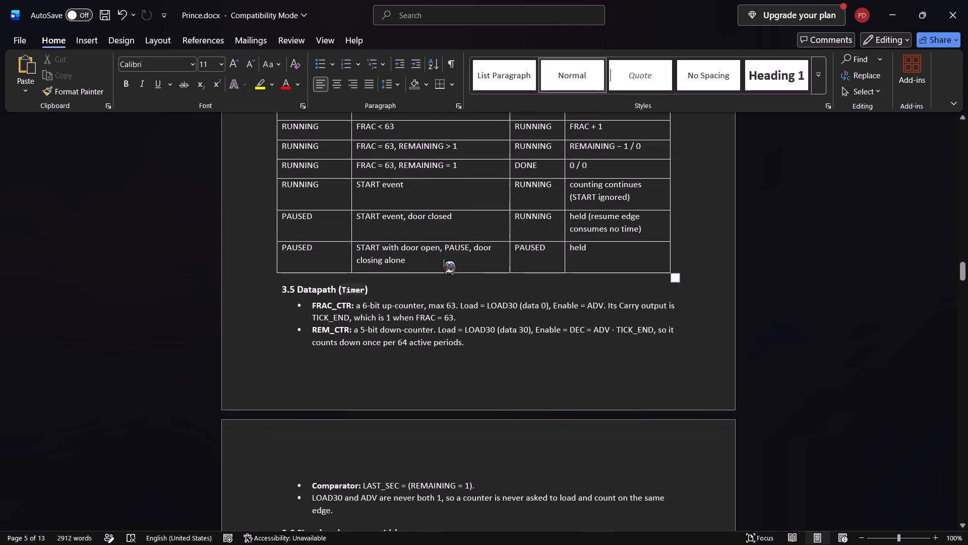
Read the section 3.5 Datapath (Timer) bullets and the section 3.6 Signal and storage widths table.
scroll(444, 263, "down", 2)
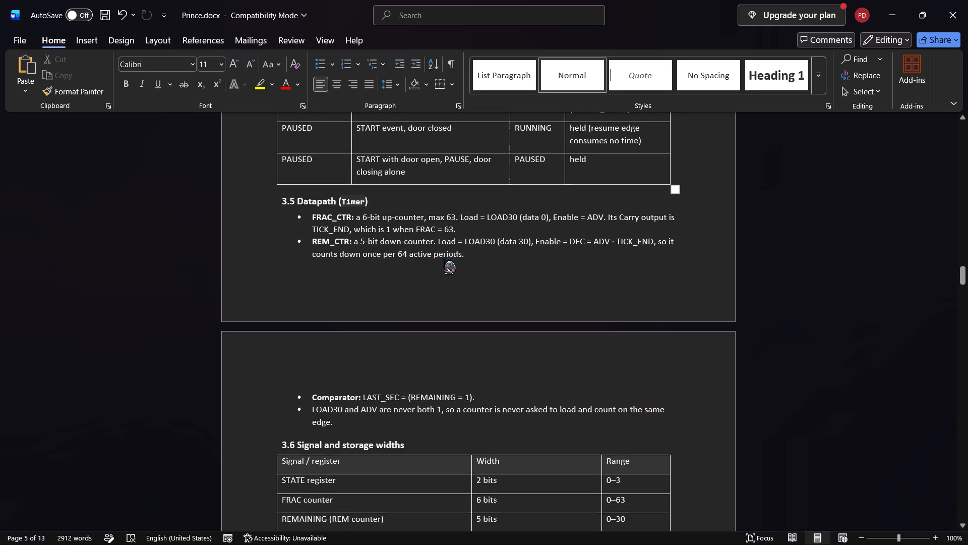
scroll(444, 263, "down", 1)
scroll(444, 263, "up", 2)
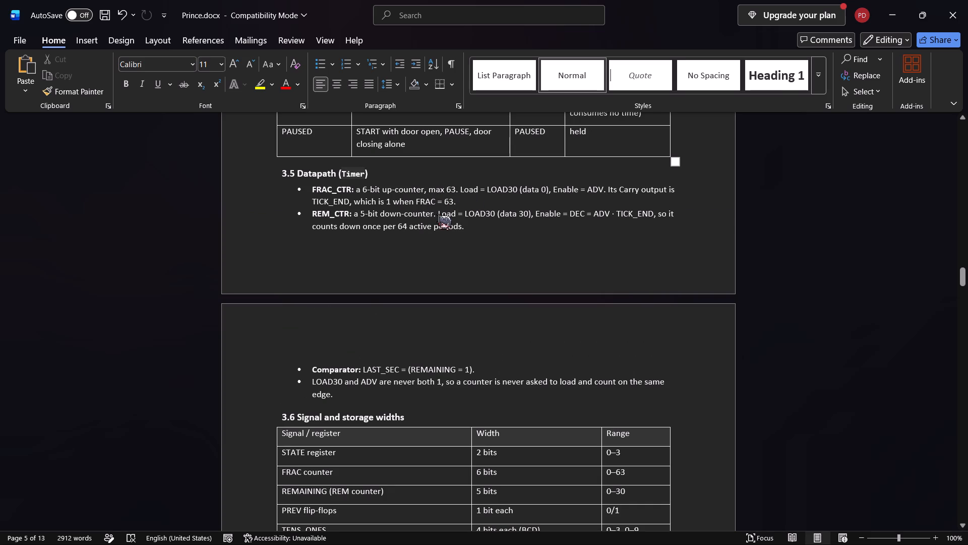
scroll(512, 234, "down", 3)
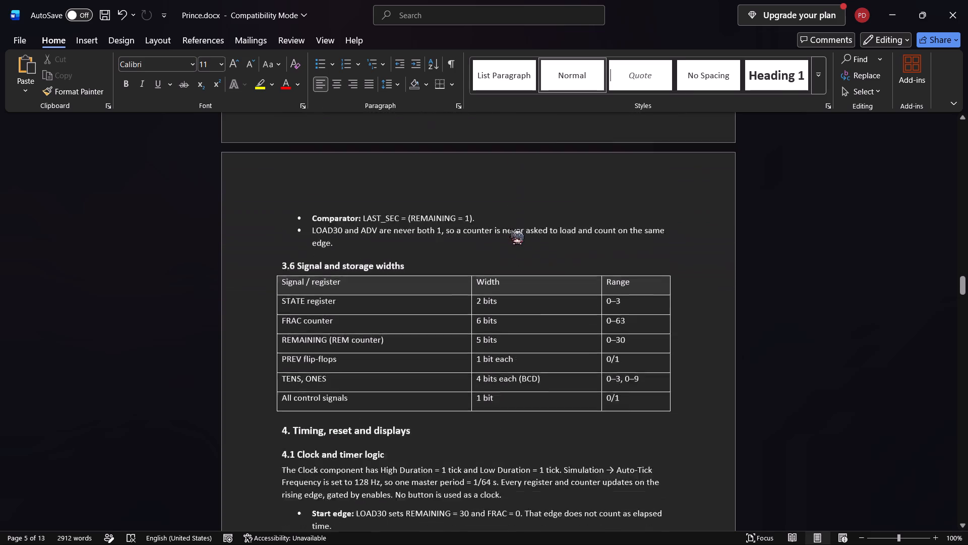
scroll(512, 234, "down", 1)
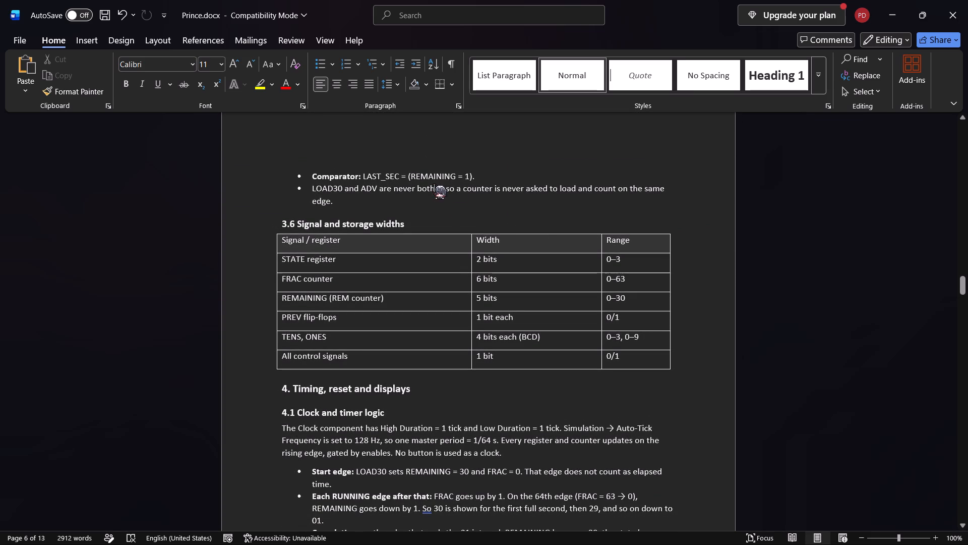
scroll(465, 195, "down", 1)
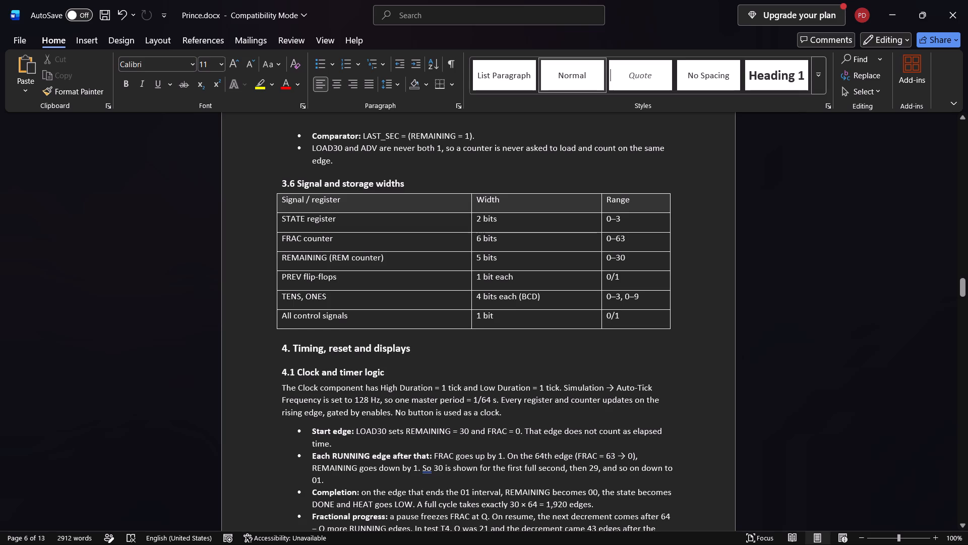
scroll(465, 195, "down", 1)
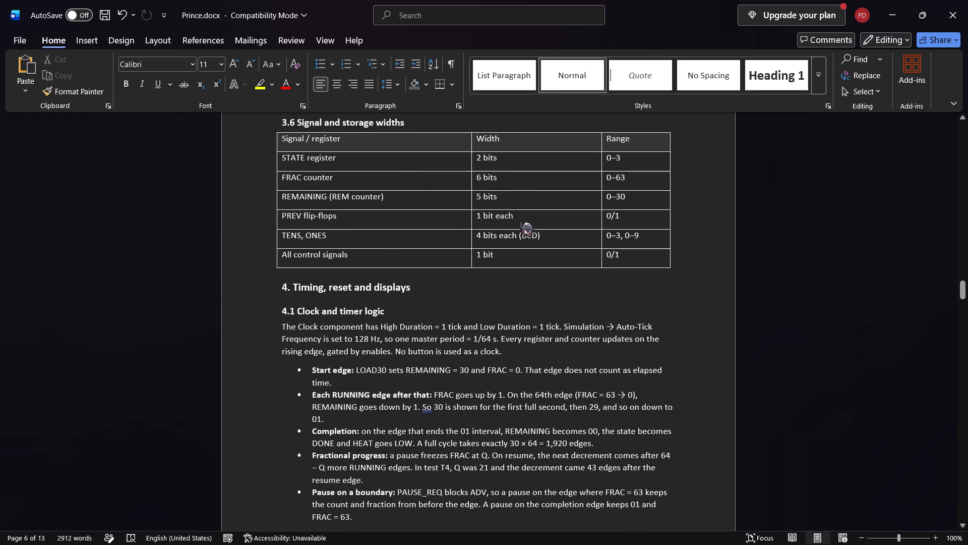
Skim from section 4, Timing, reset and displays, through the verification records to the Figure 8 screenshot in section 6.
scroll(521, 224, "down", 1)
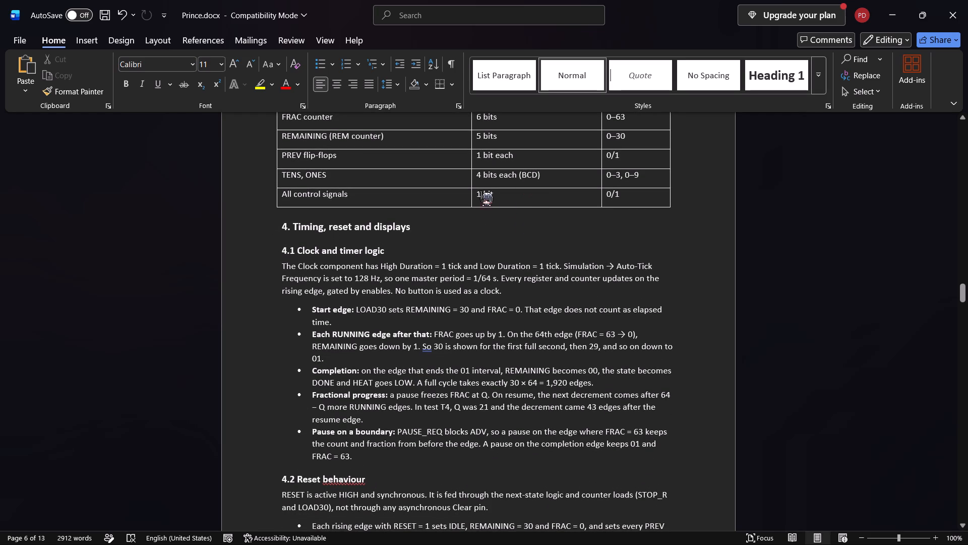
scroll(504, 203, "down", 2)
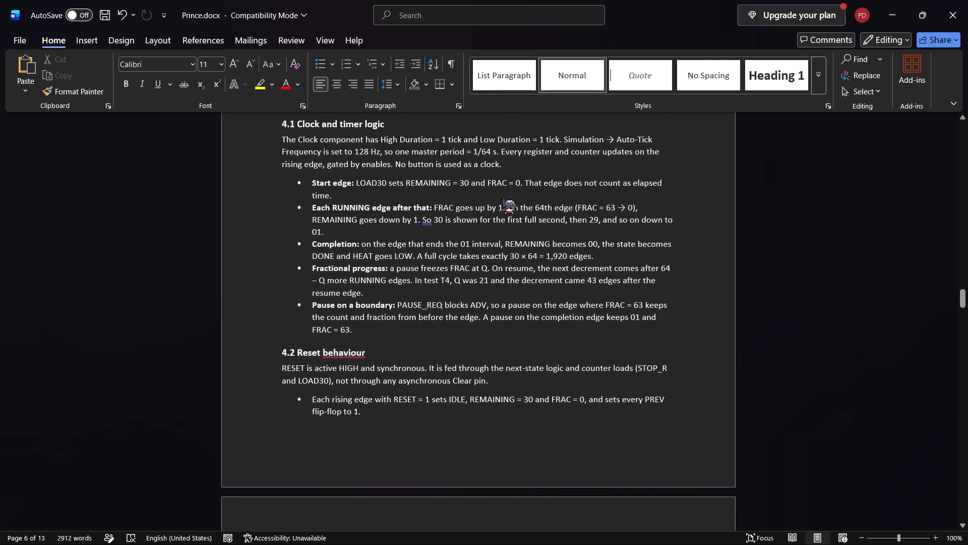
scroll(489, 200, "down", 5)
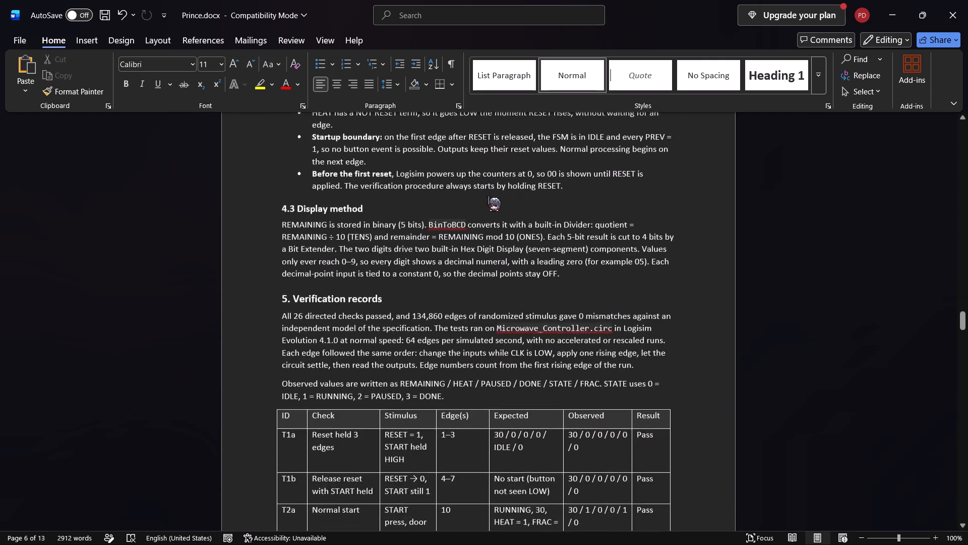
scroll(489, 200, "down", 11)
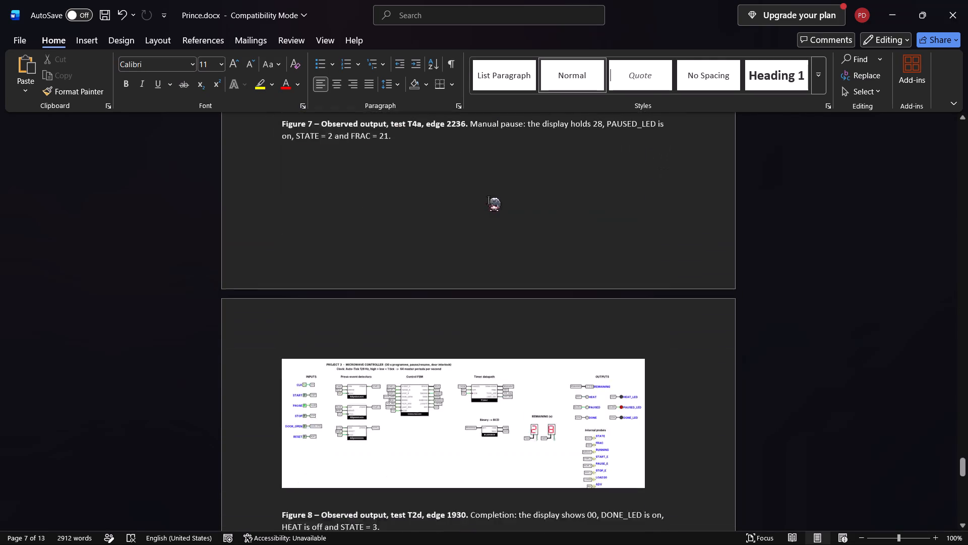
scroll(489, 200, "down", 5)
scroll(489, 200, "up", 7)
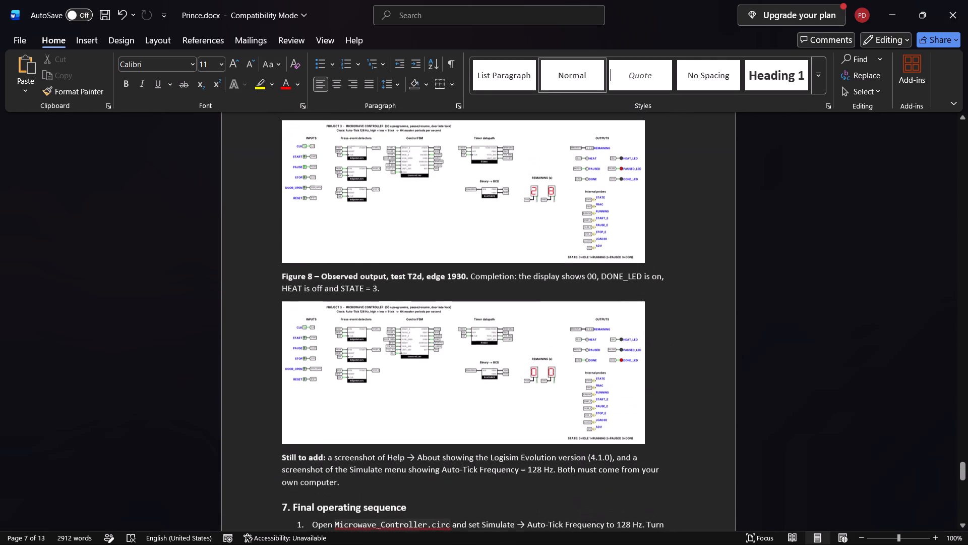
scroll(489, 200, "up", 1)
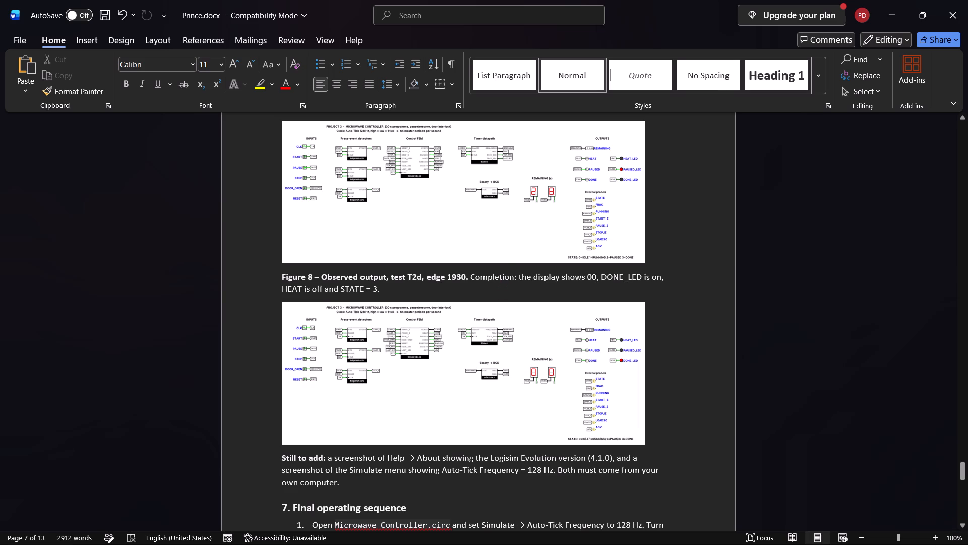
Look back through the section 6 figures and the section 5 test table, returning to section 4.1, Clock and timer logic.
scroll(534, 220, "up", 7)
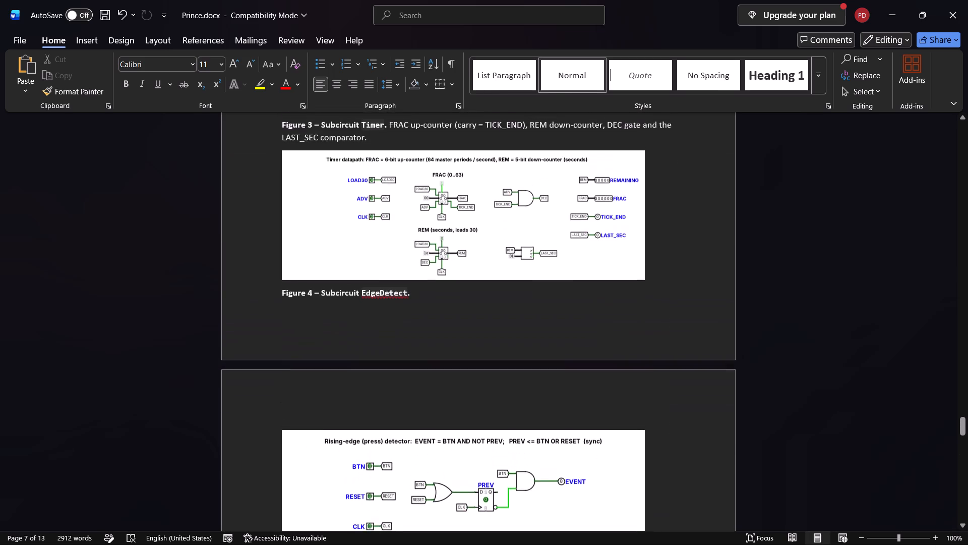
scroll(534, 220, "up", 3)
scroll(534, 220, "right", 1)
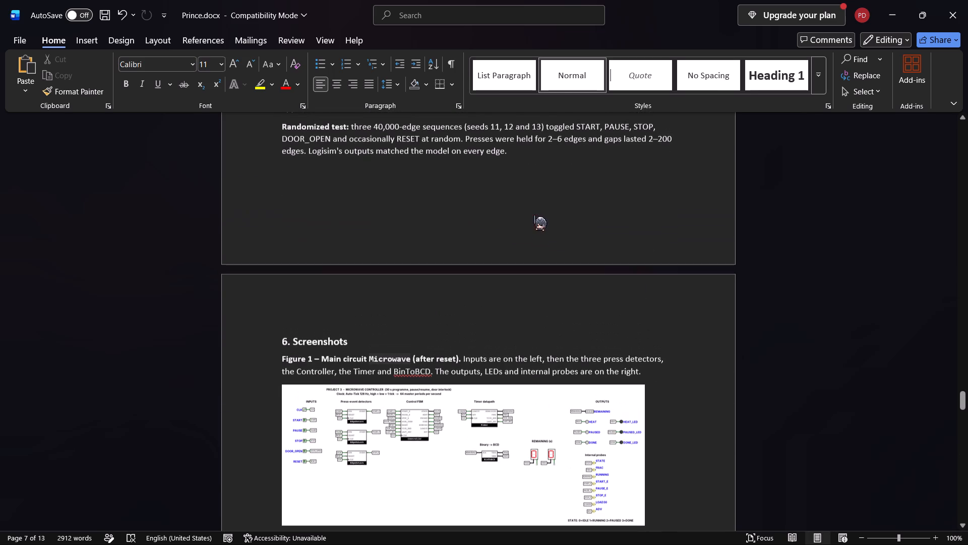
scroll(534, 220, "right", 1)
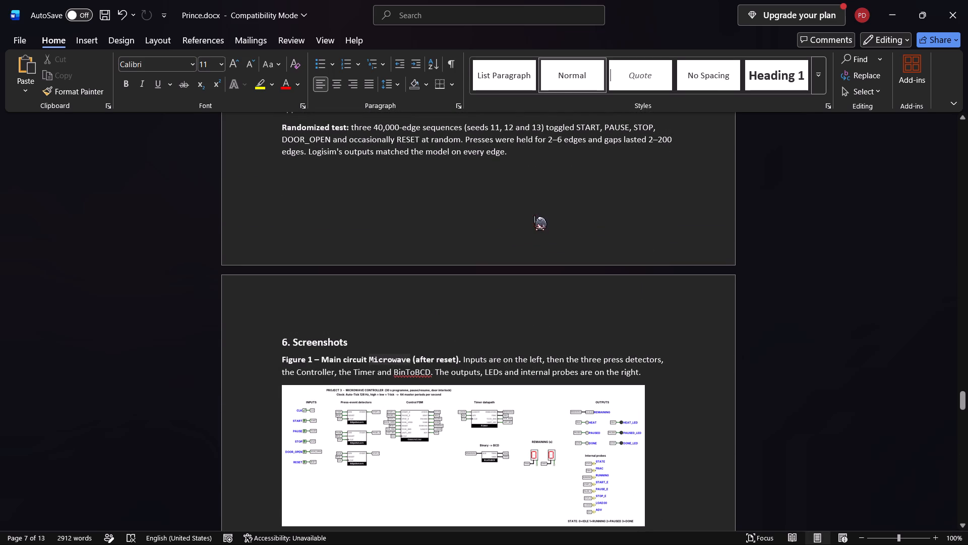
scroll(534, 220, "right", 2)
scroll(534, 220, "up", 1)
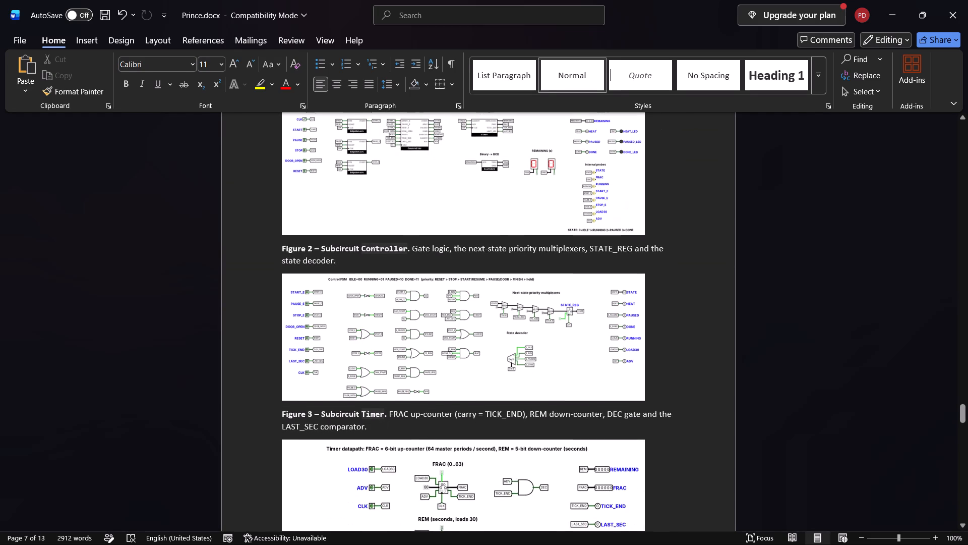
scroll(534, 220, "up", 4)
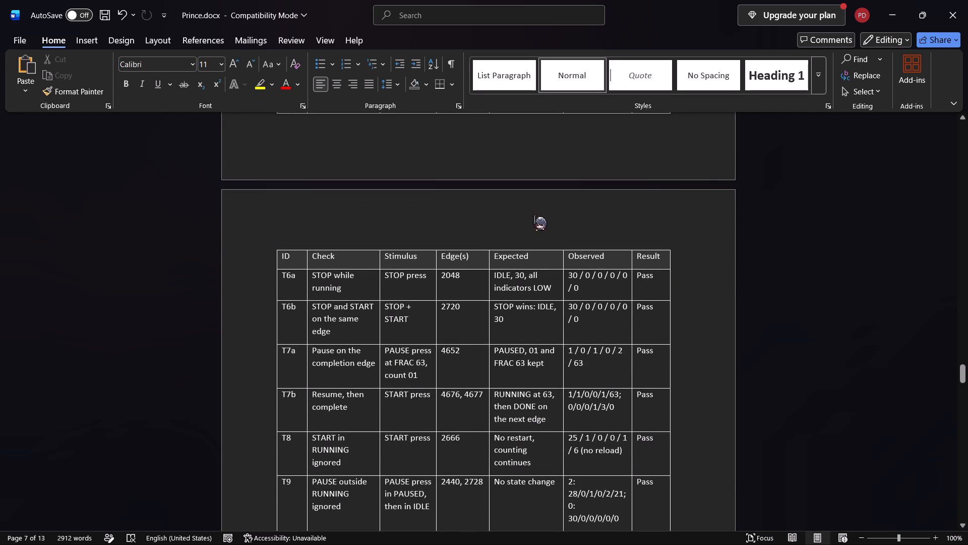
scroll(534, 220, "up", 6)
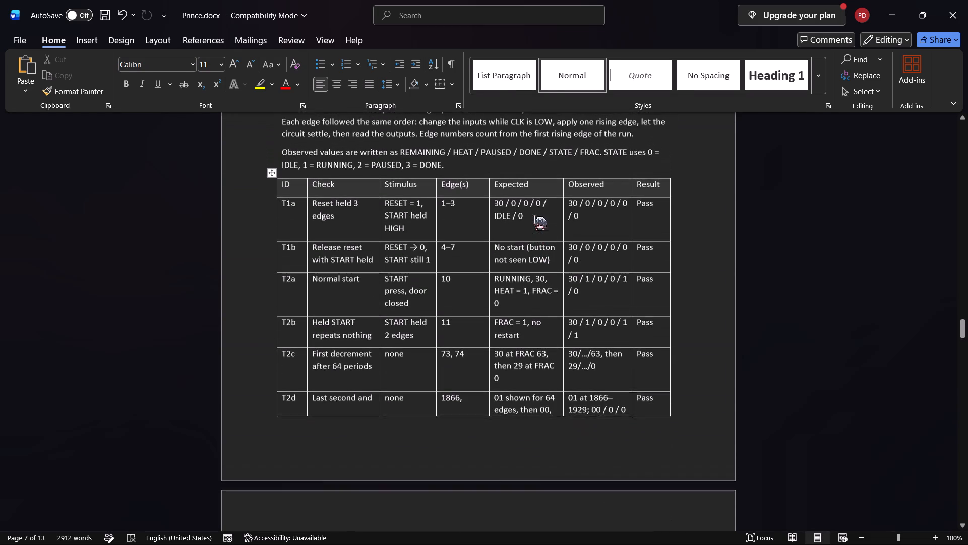
scroll(534, 220, "up", 4)
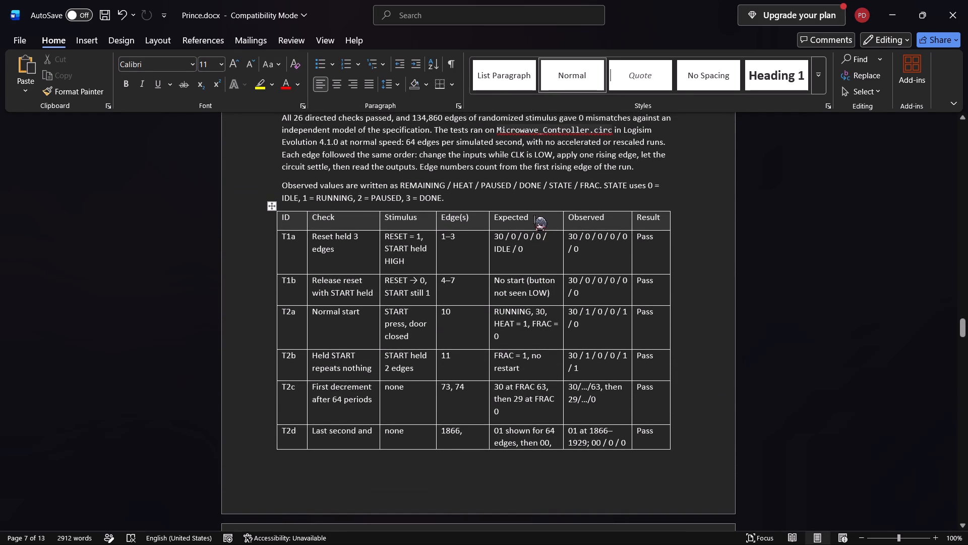
scroll(534, 220, "up", 7)
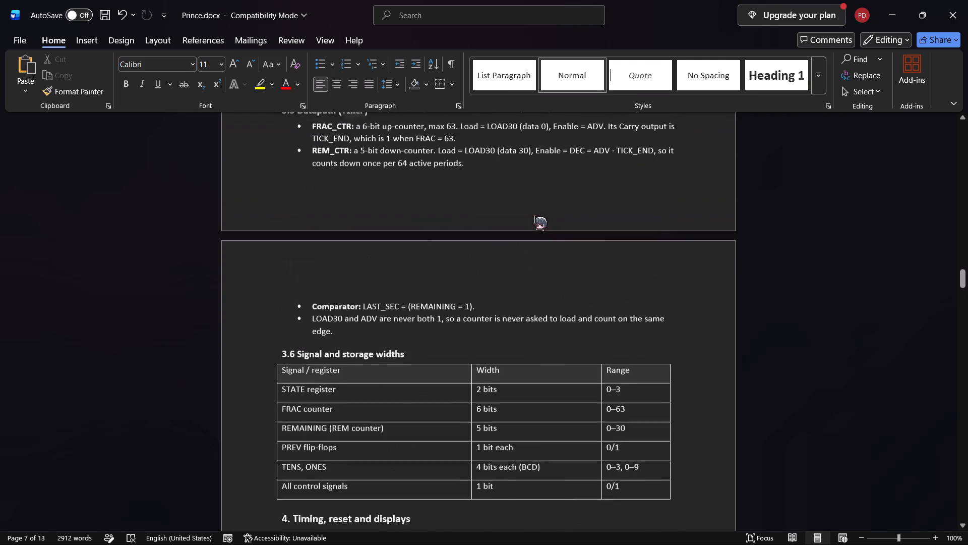
scroll(534, 220, "down", 3)
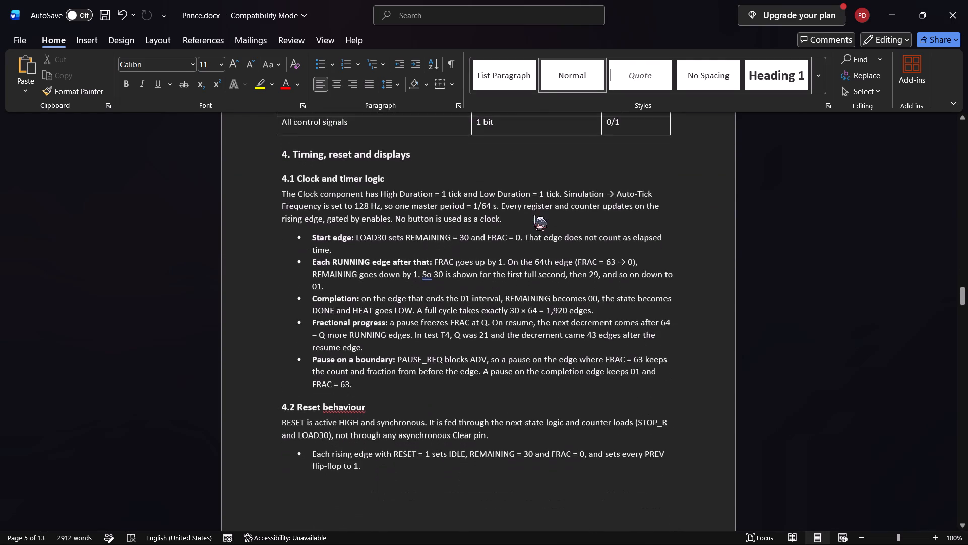
Skim the section 5 test table and the remaining pages, returning to the section 7 Final operating sequence.
scroll(534, 220, "down", 4)
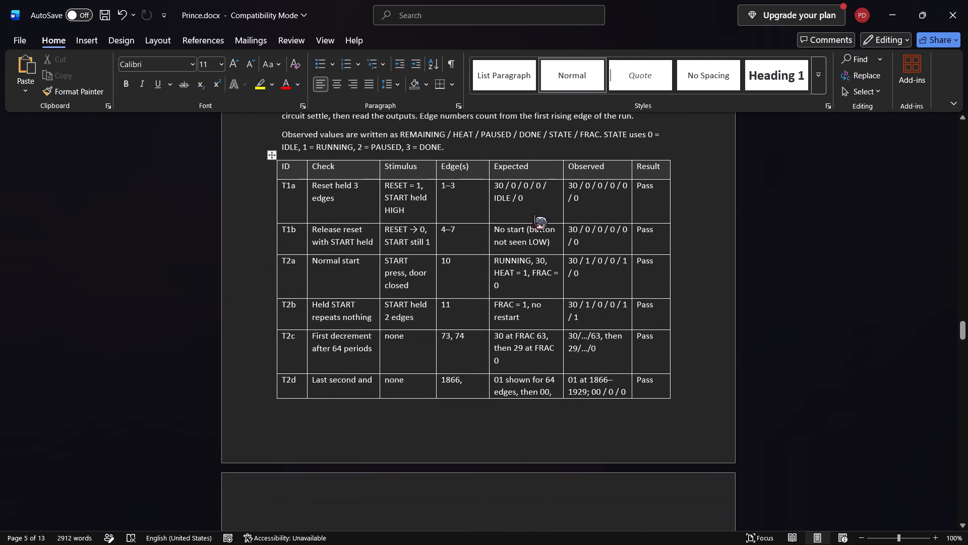
scroll(534, 220, "down", 8)
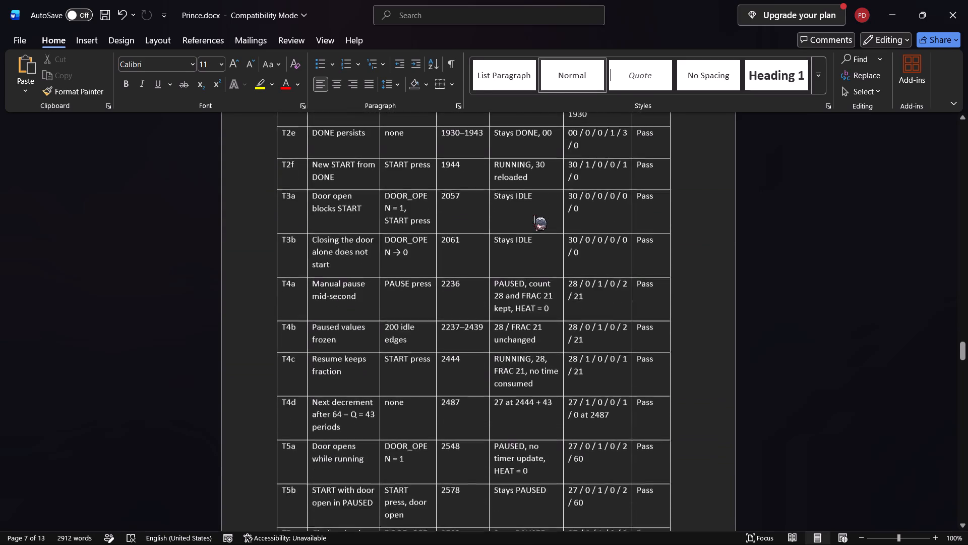
scroll(534, 220, "down", 10)
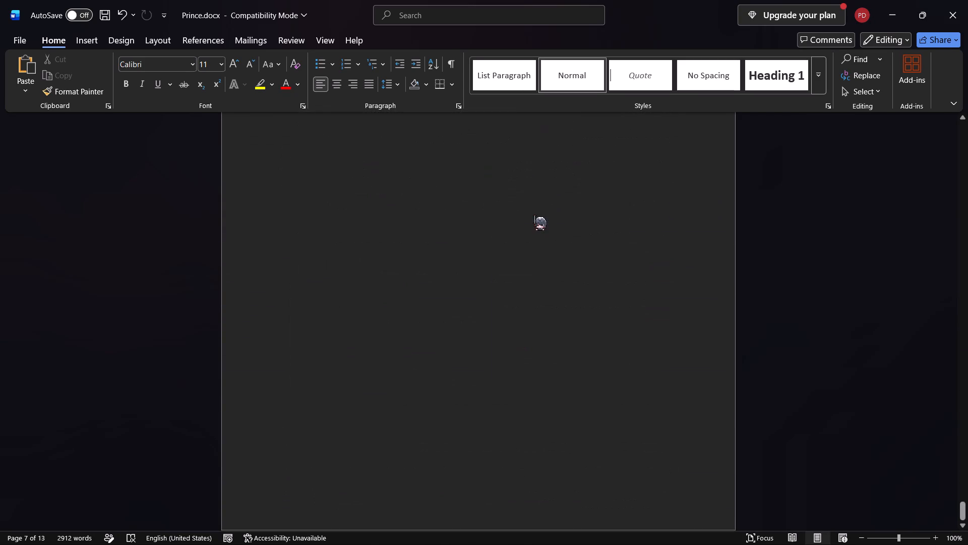
scroll(534, 220, "up", 6)
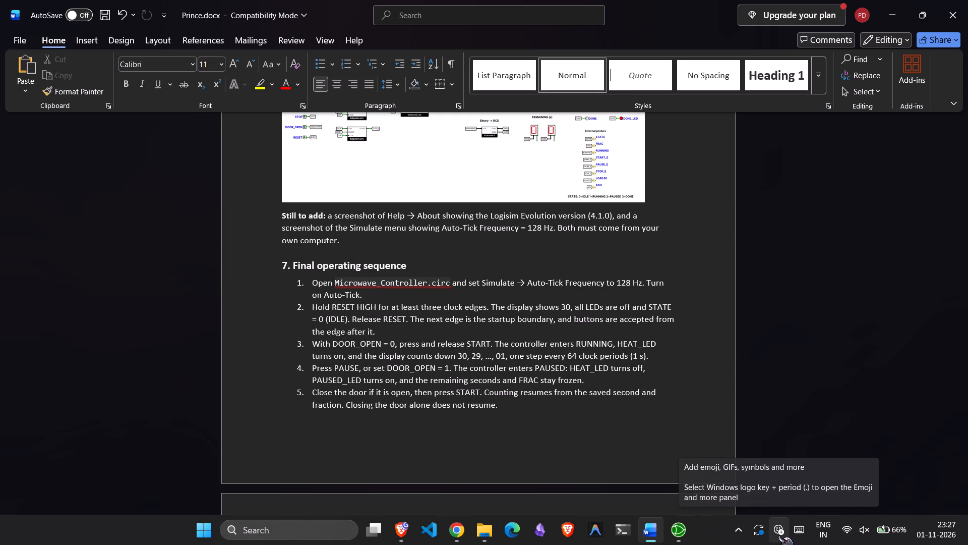
Launch Obsidian and reorder the taskbar so the Logisim-evolution and Obsidian icons come before the browser icons.
left_click(545, 533)
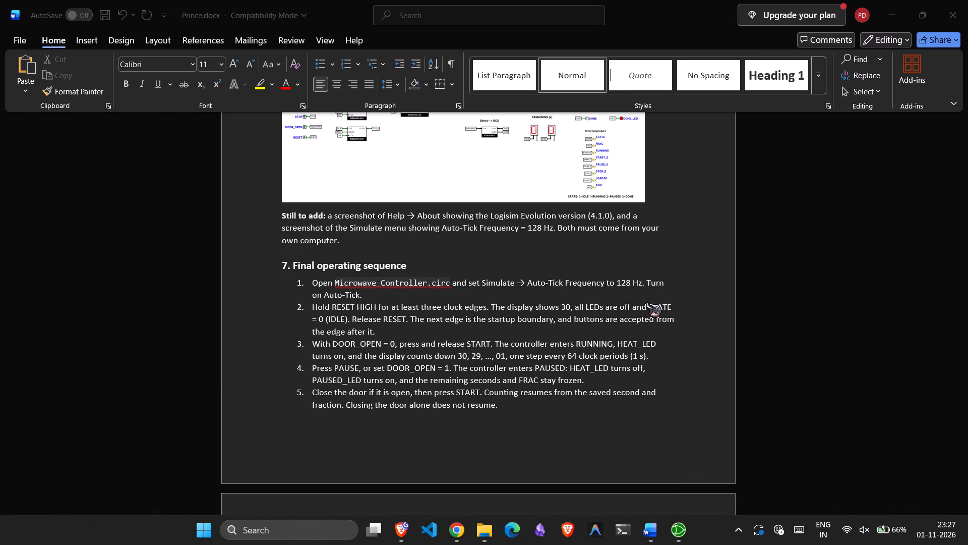
left_click(673, 543)
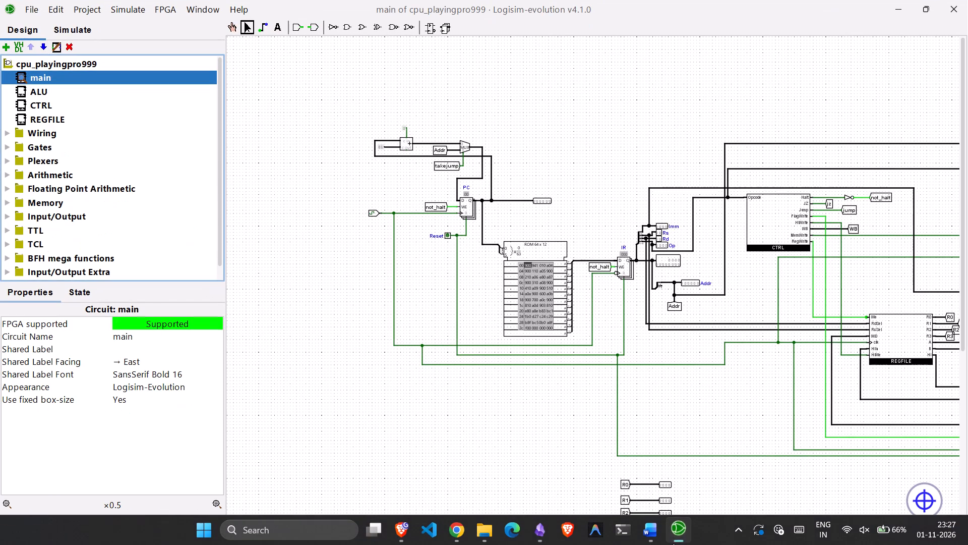
left_click_drag(684, 532, 466, 534)
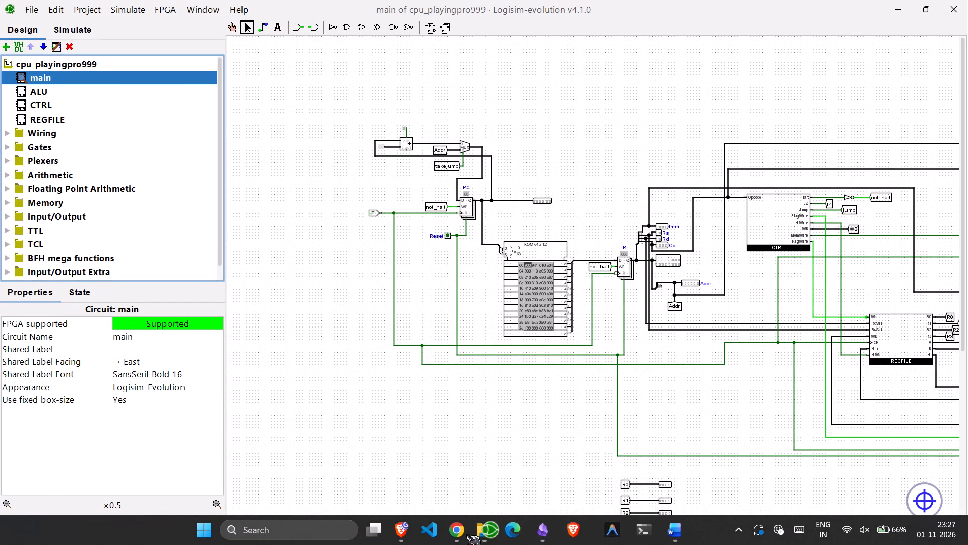
left_click_drag(466, 534, 393, 532)
left_click_drag(579, 529, 437, 529)
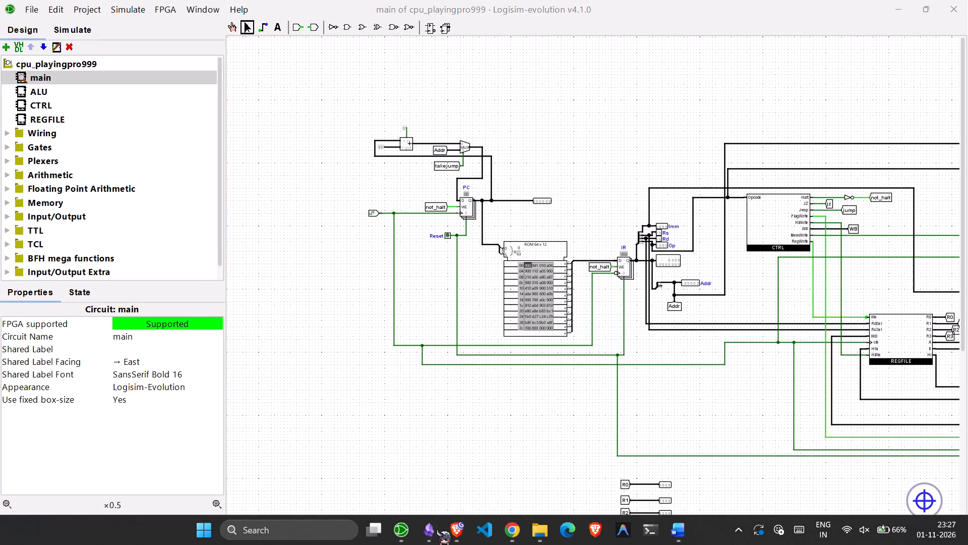
In Obsidian, create a new note titled microwave and collapse the file sidebar.
left_click(433, 529)
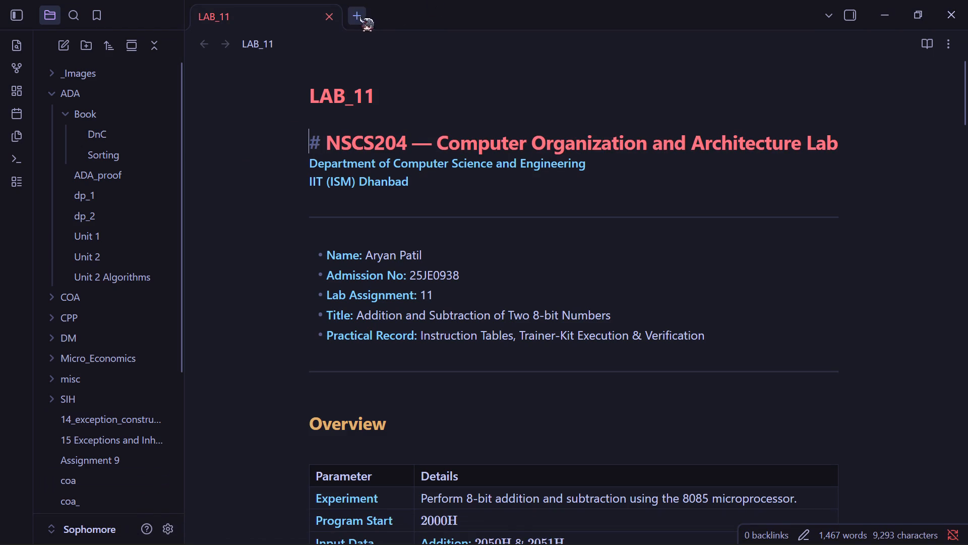
left_click(359, 16)
left_click(552, 245)
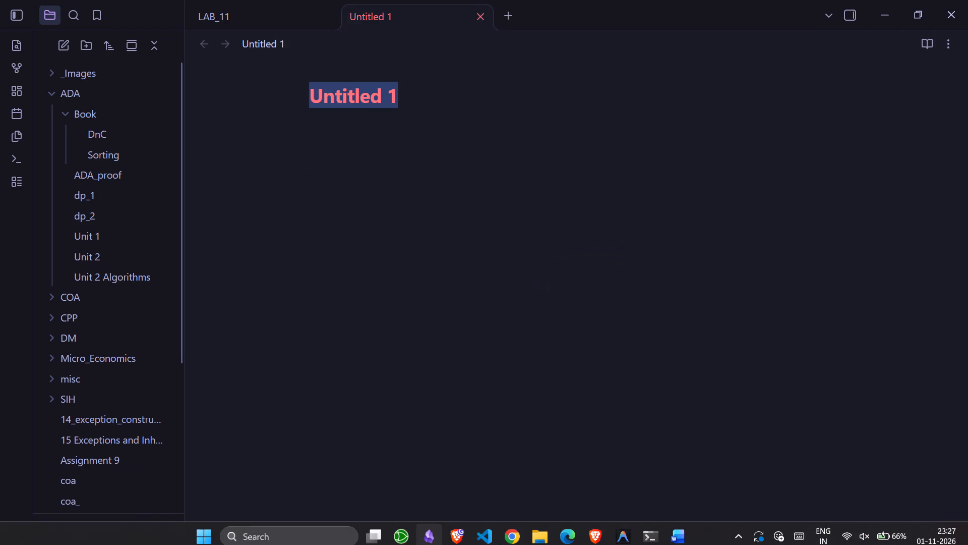
type("microwave")
key("Return")
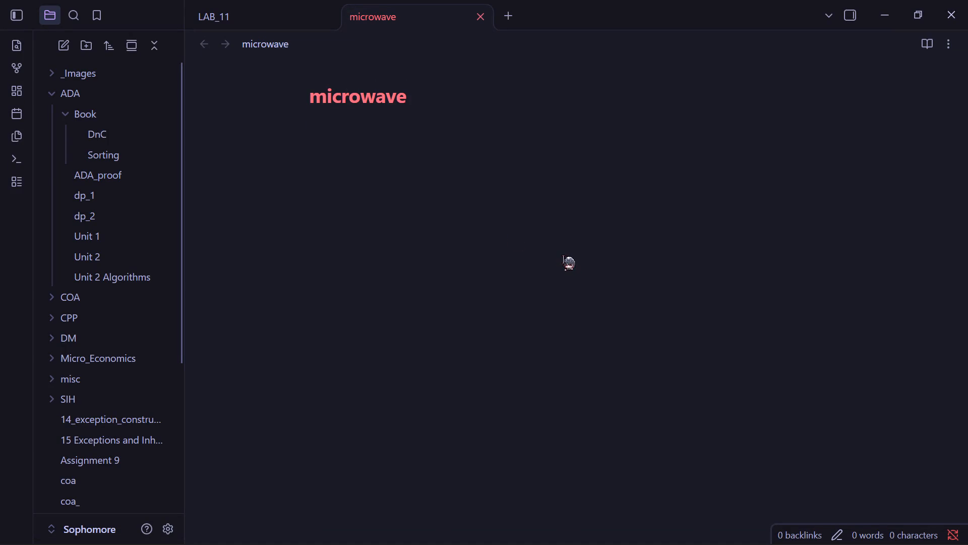
left_click(6, 12)
left_click_drag(6, 12, 519, 408)
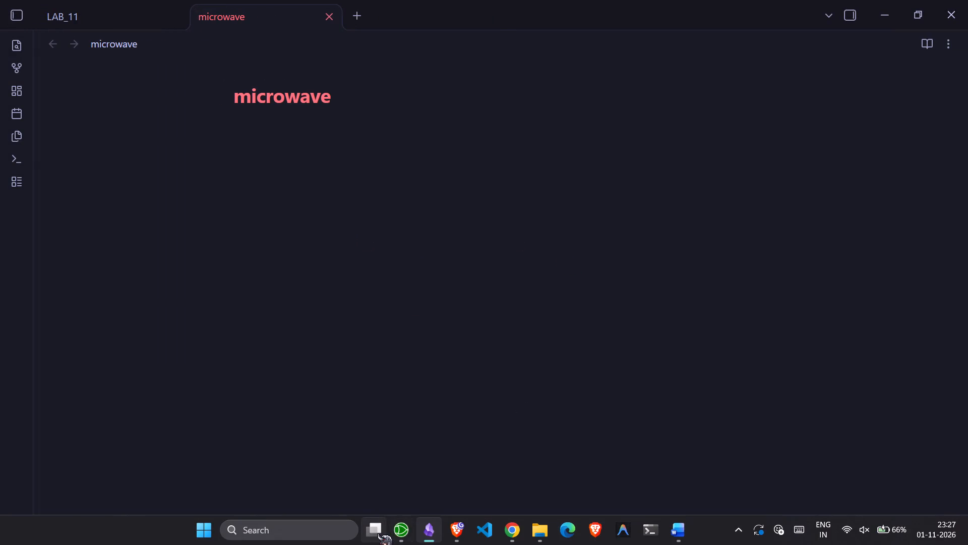
Move the Word icon on the taskbar next to the Obsidian icon.
left_click(391, 536)
left_click_drag(675, 537, 621, 532)
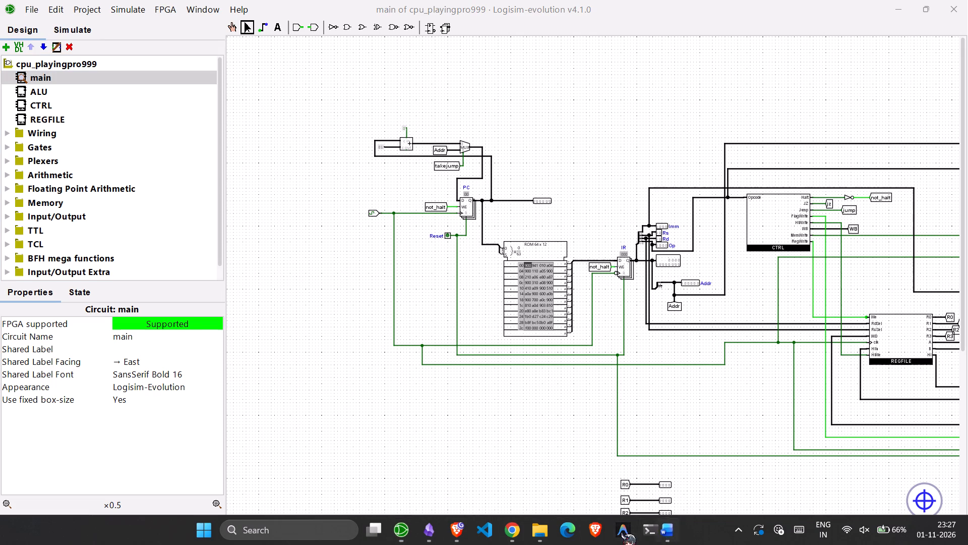
left_click_drag(621, 532, 450, 544)
Copy the entire Prince.docx report from Word and paste it into the microwave note in Obsidian.
left_click(453, 542)
left_click(481, 448)
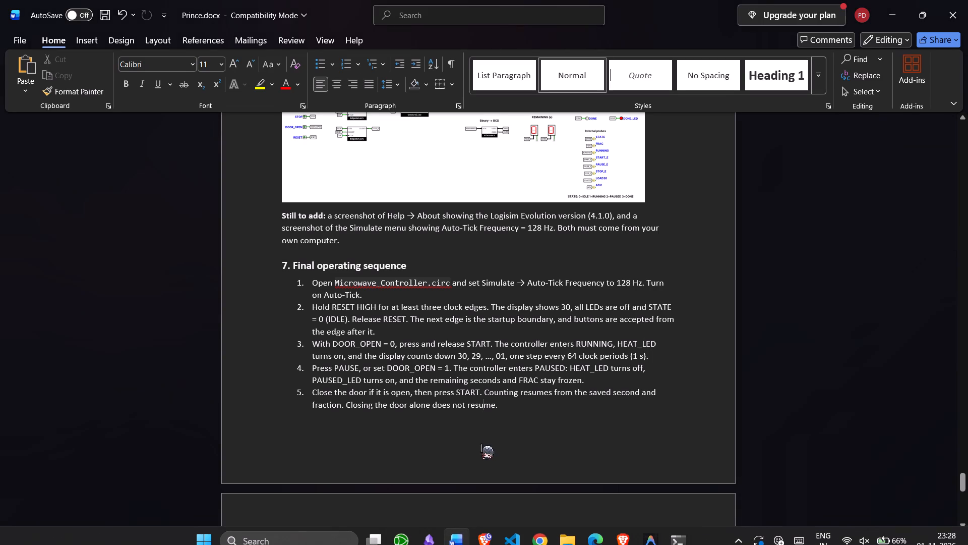
key("ctrl+a")
key("ctrl+c")
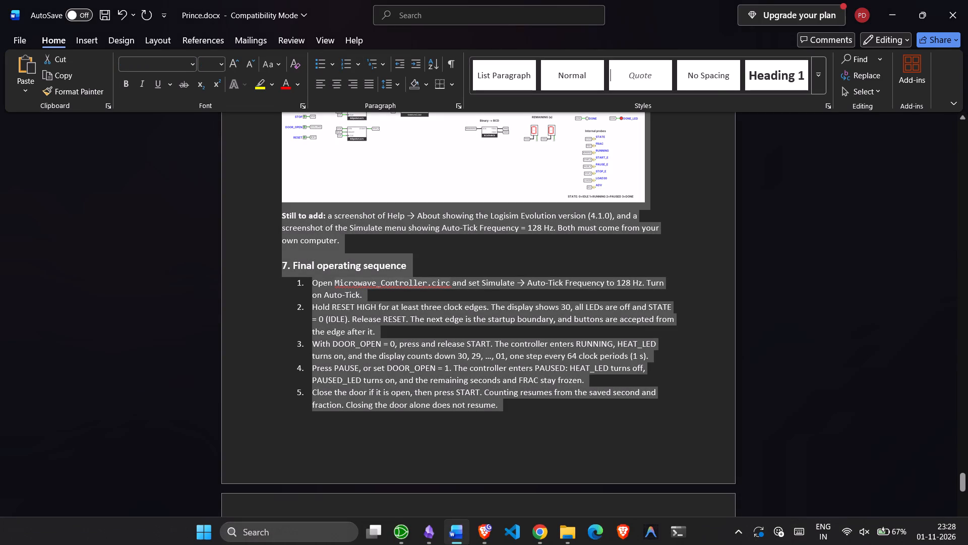
left_click(428, 533)
left_click(418, 319)
key("ctrl+v")
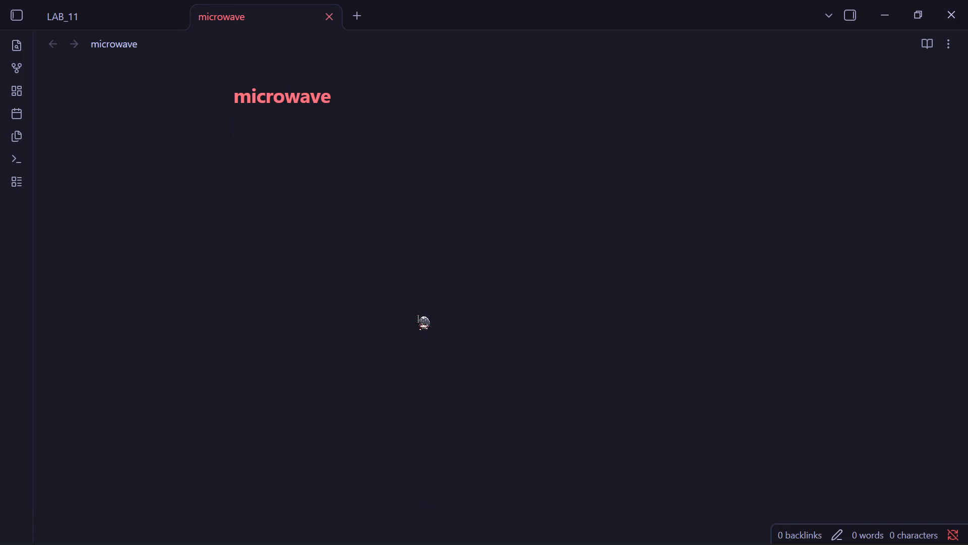
Skim the pasted report from the Outputs table to the final operating sequence, then back through the figures and test table.
scroll(418, 319, "down", 8)
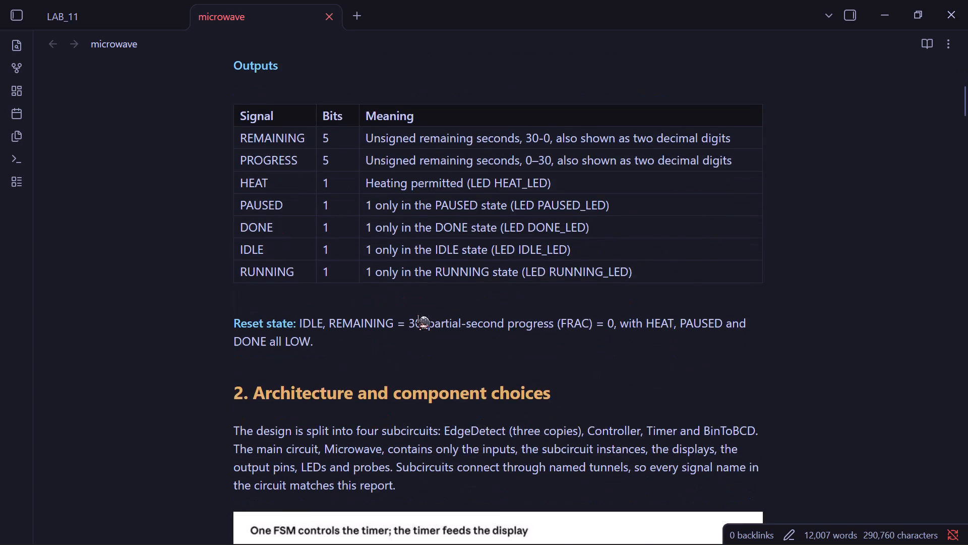
scroll(418, 319, "down", 4)
key("q")
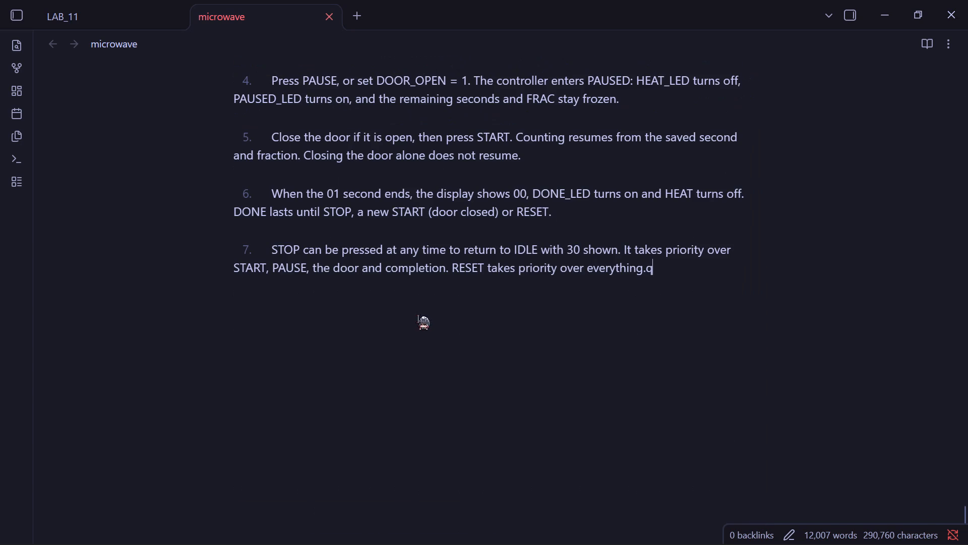
key("BackSpace")
scroll(418, 319, "up", 13)
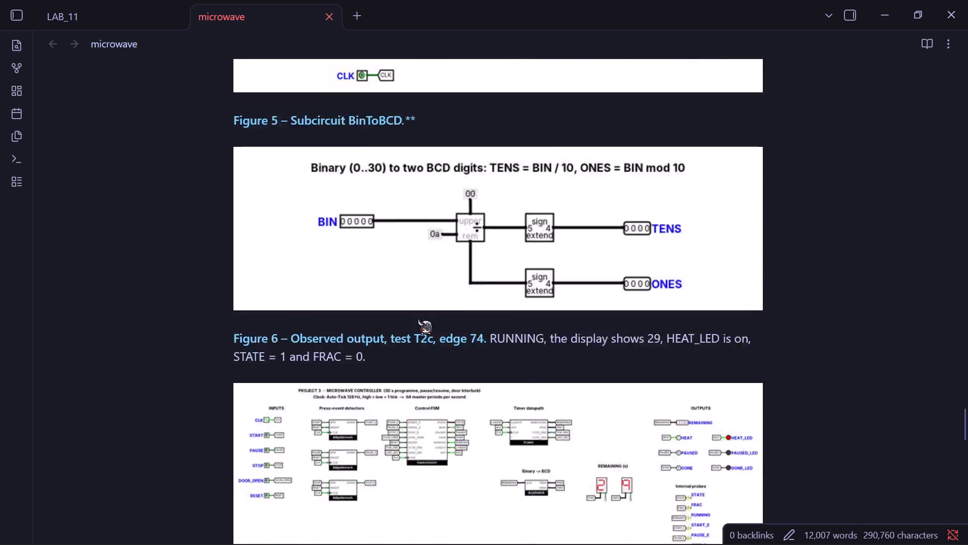
scroll(418, 319, "up", 9)
scroll(418, 319, "down", 8)
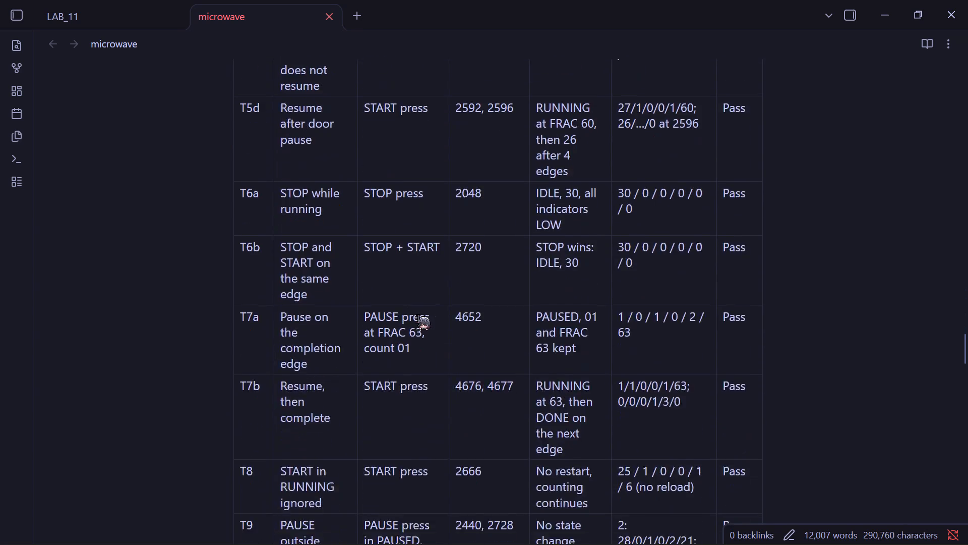
scroll(418, 319, "down", 6)
scroll(532, 346, "down", 2)
Examine the section 6 circuit screenshots and captions and the operating sequence in the microwave note, returning to Figure 1.
left_click(896, 227)
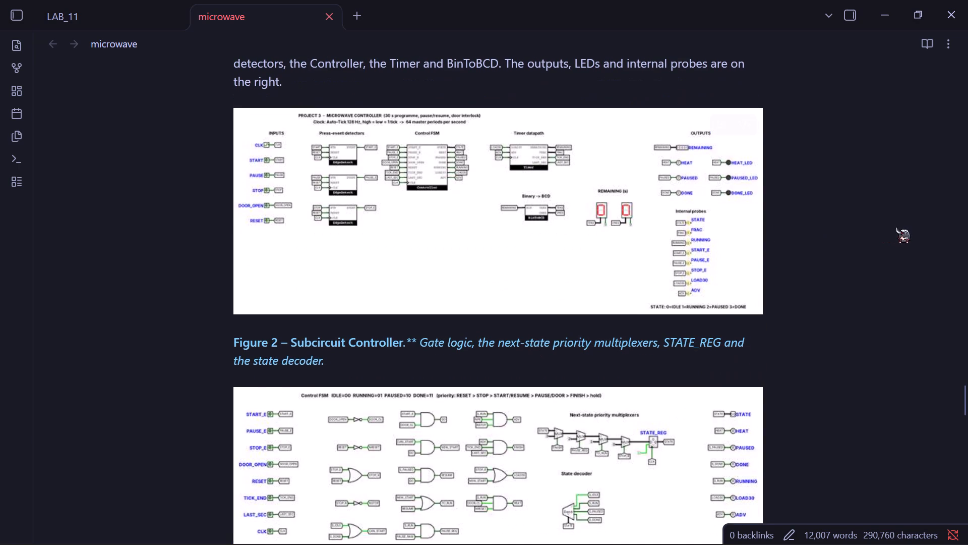
left_click(593, 224)
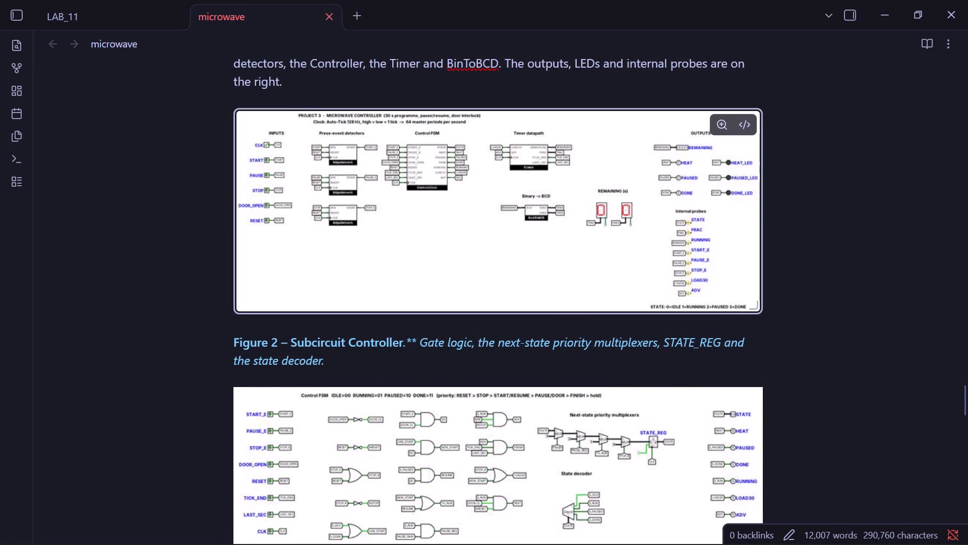
scroll(592, 222, "down", 9)
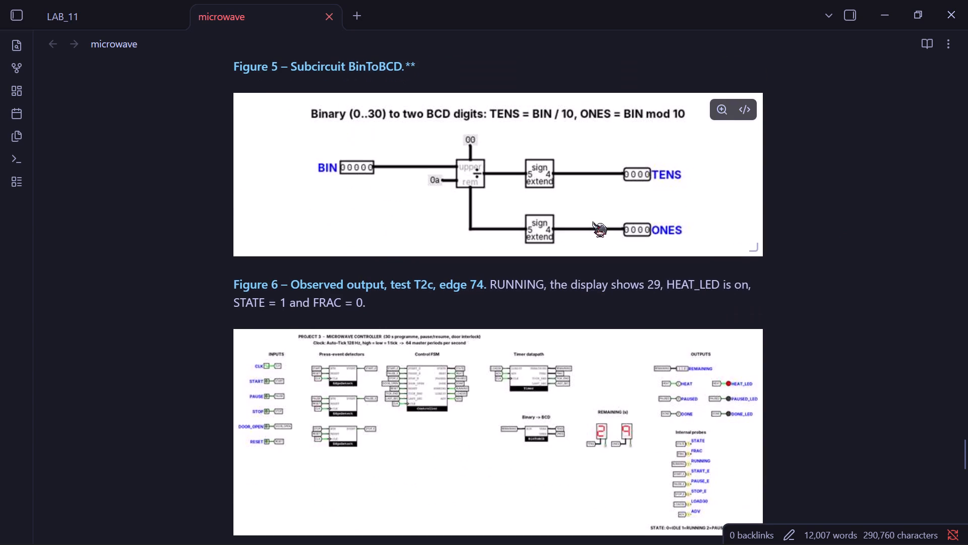
scroll(592, 222, "down", 9)
scroll(592, 222, "up", 2)
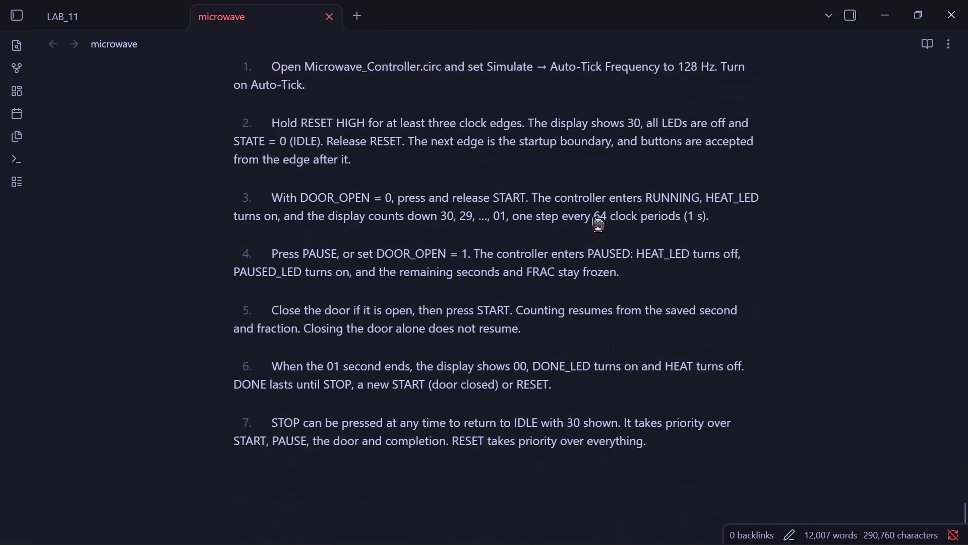
scroll(592, 222, "up", 7)
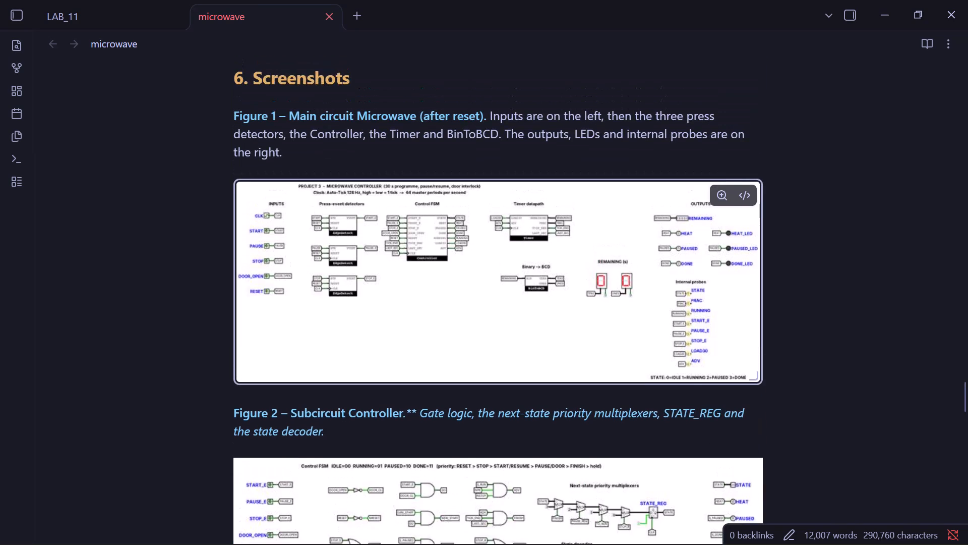